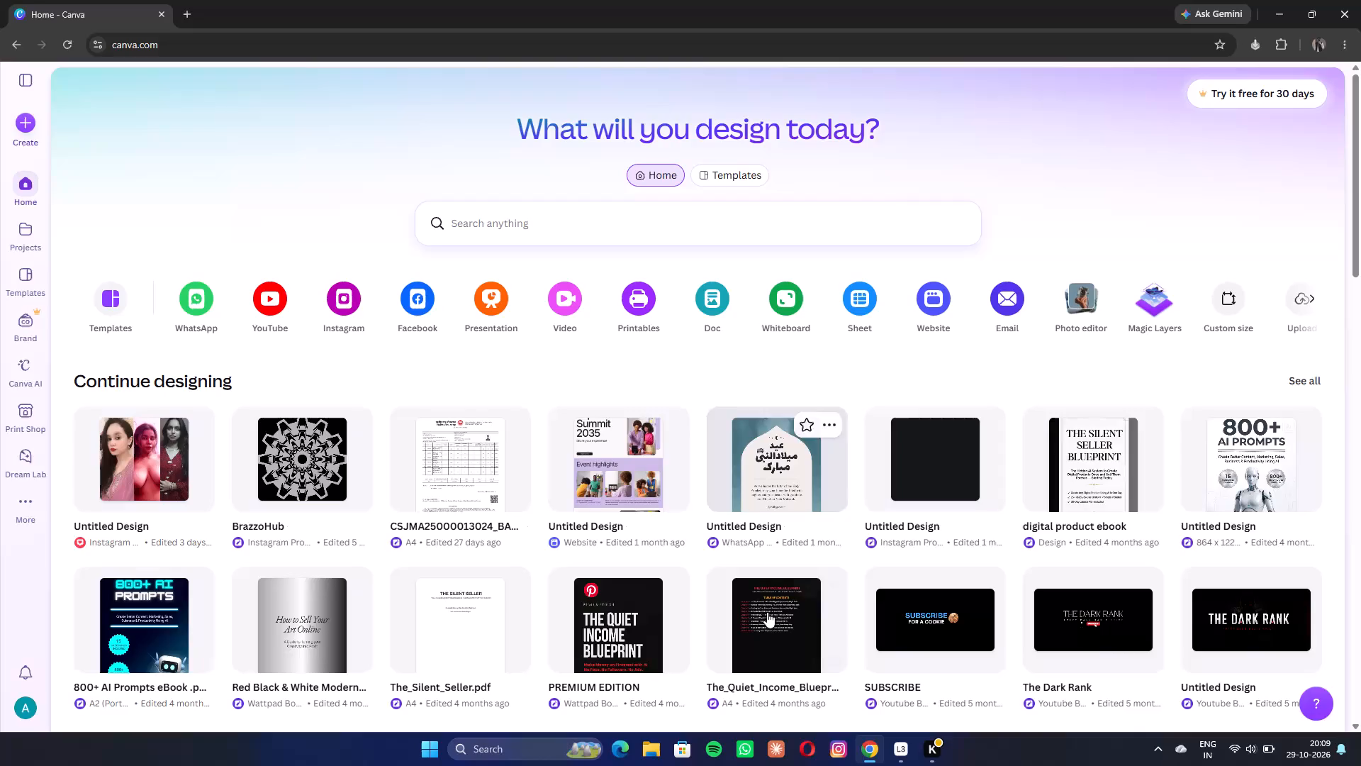
Open the BrazzoHub design from the recent designs.
click(298, 488)
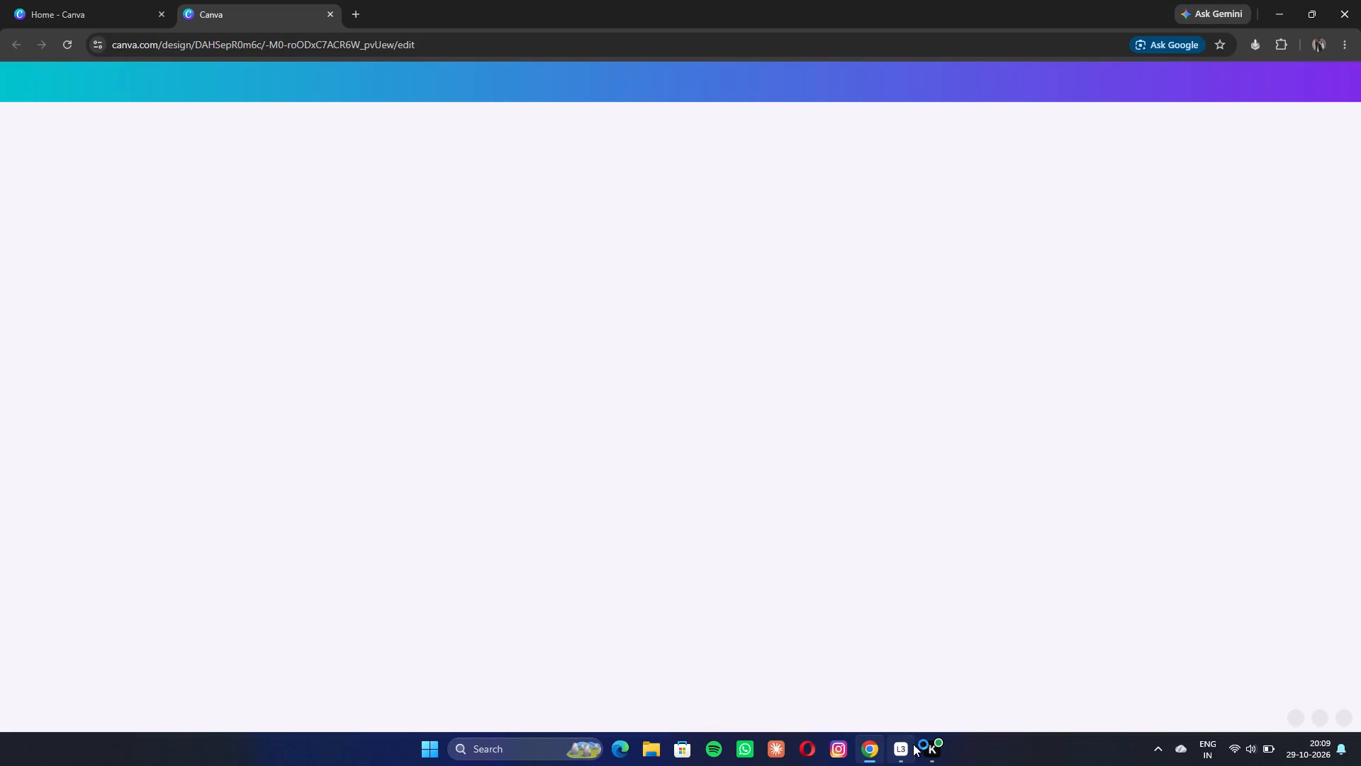
Switch to Loggy3, start a recording session for 29 October, and return to the browser.
click(906, 753)
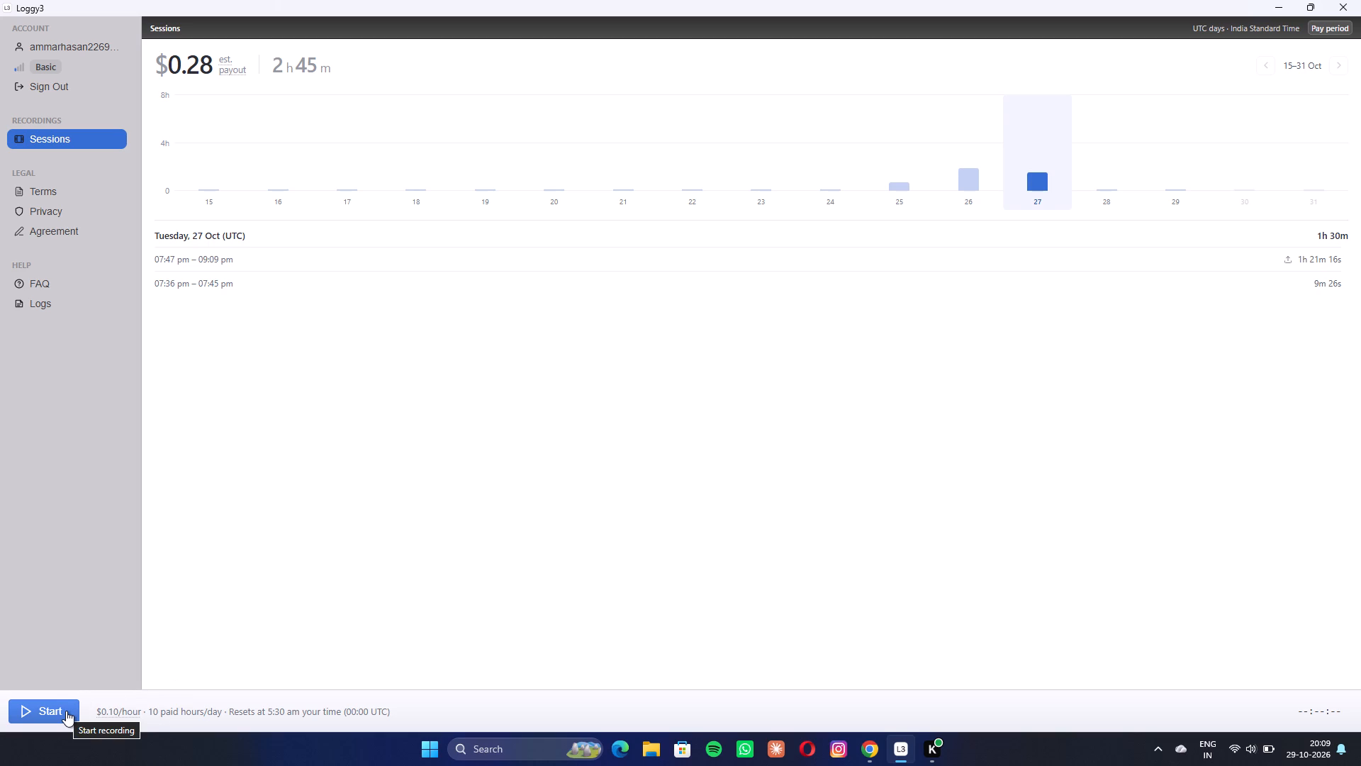
click(1107, 191)
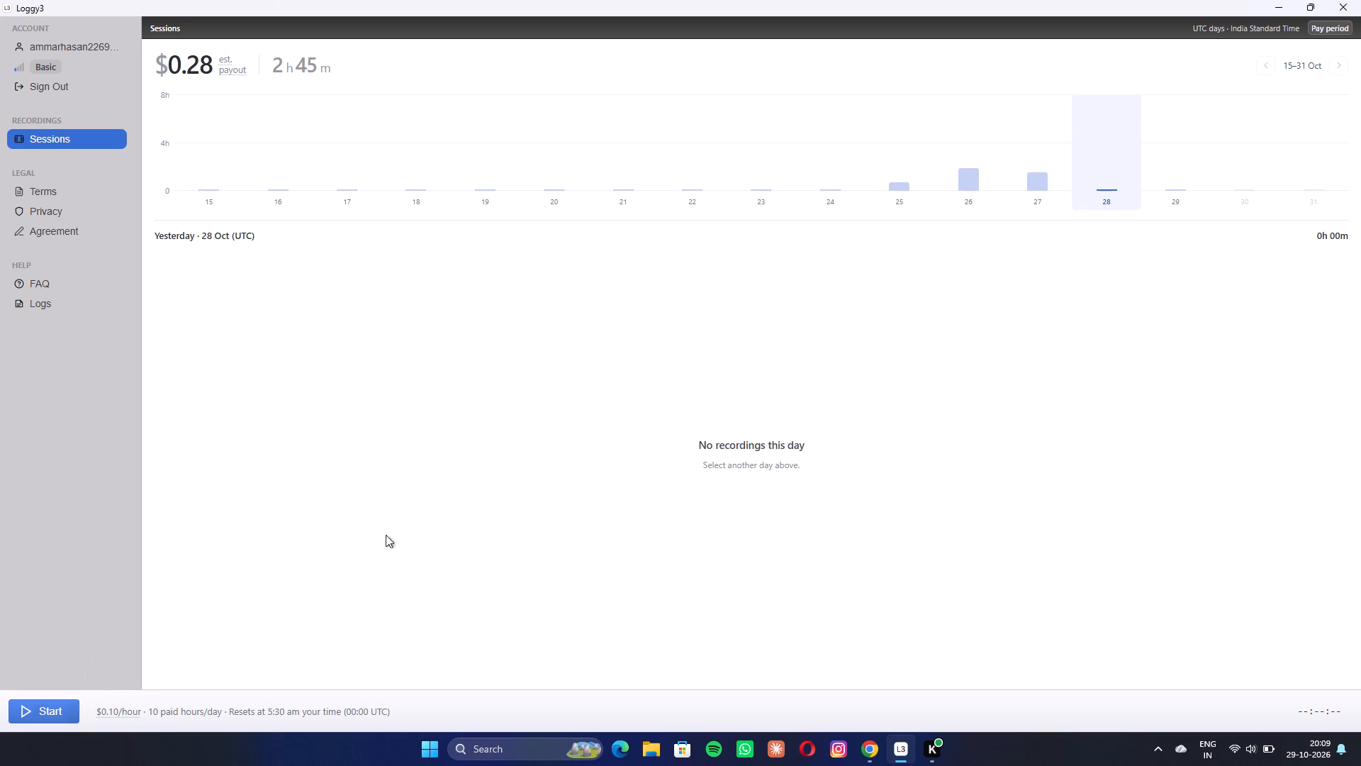
click(1160, 183)
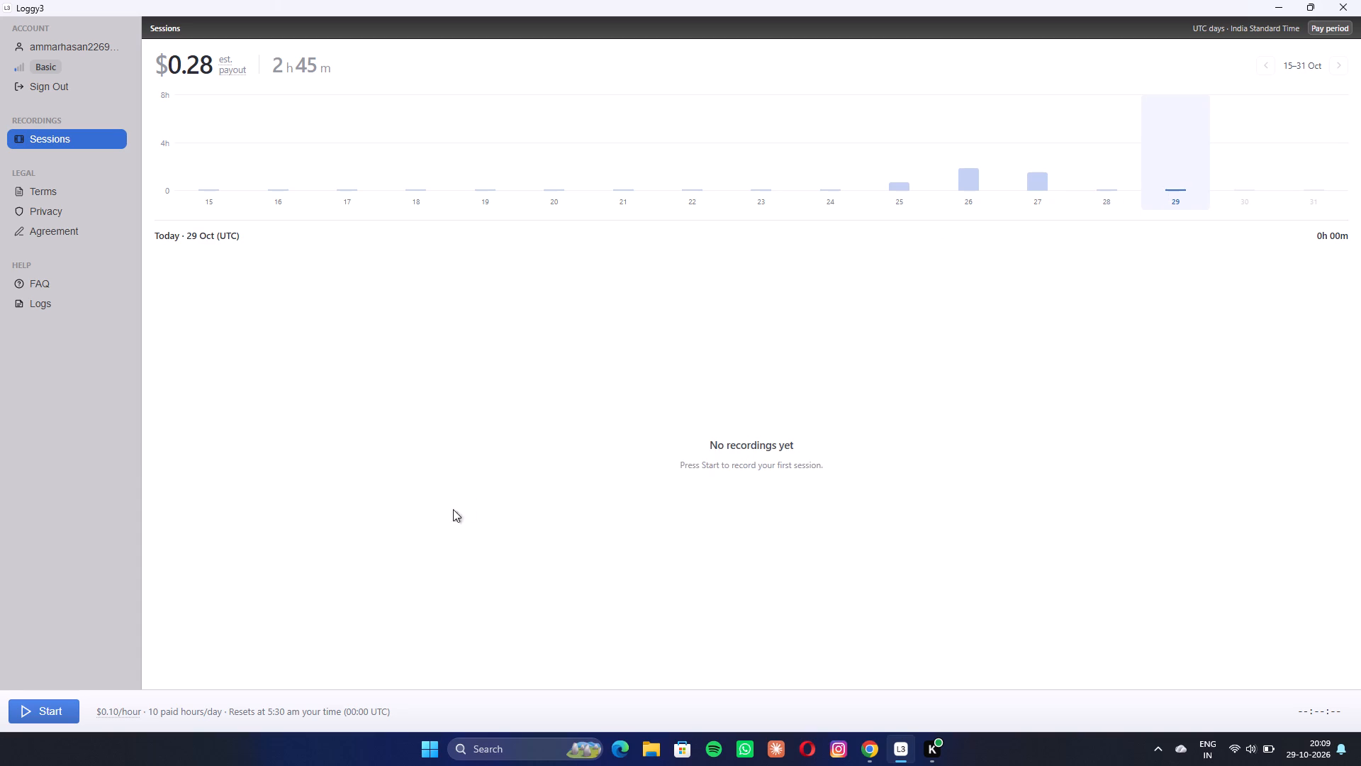
click(43, 711)
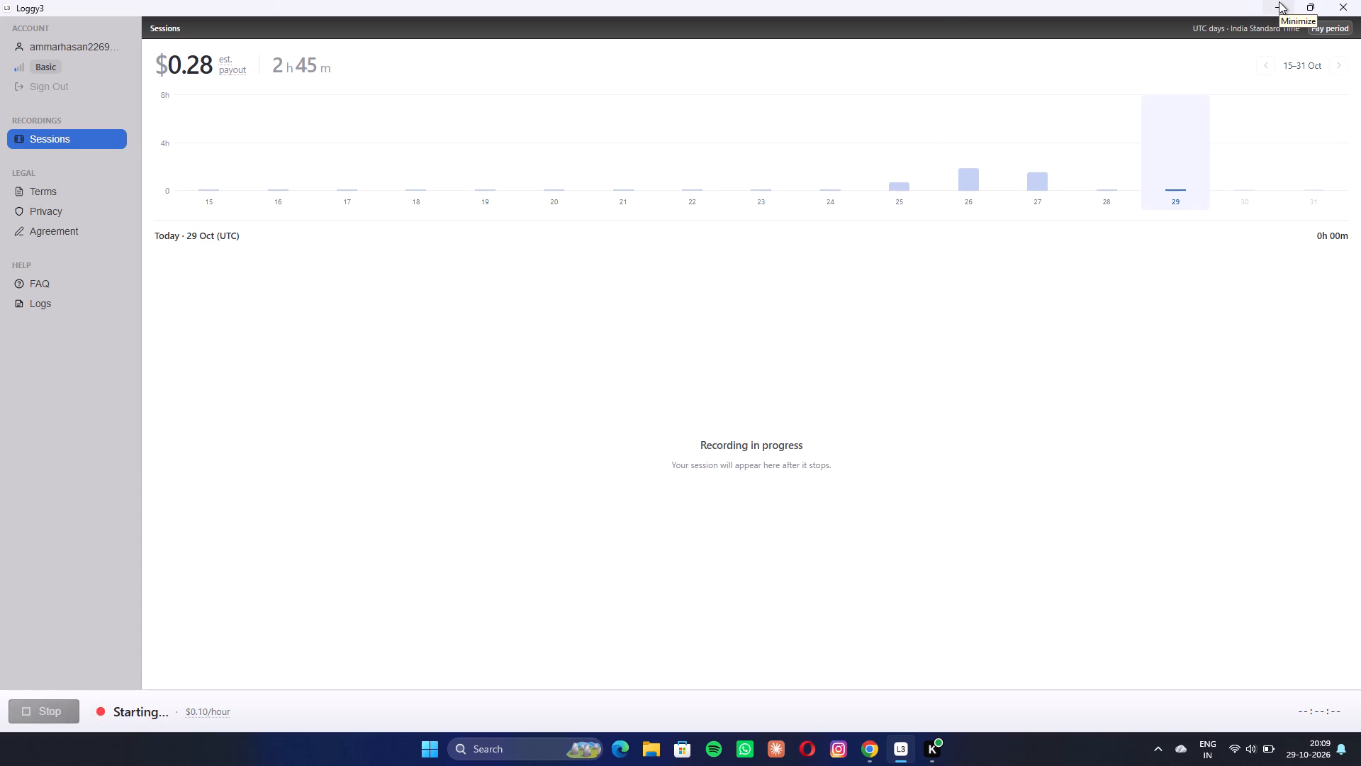
click(1279, 2)
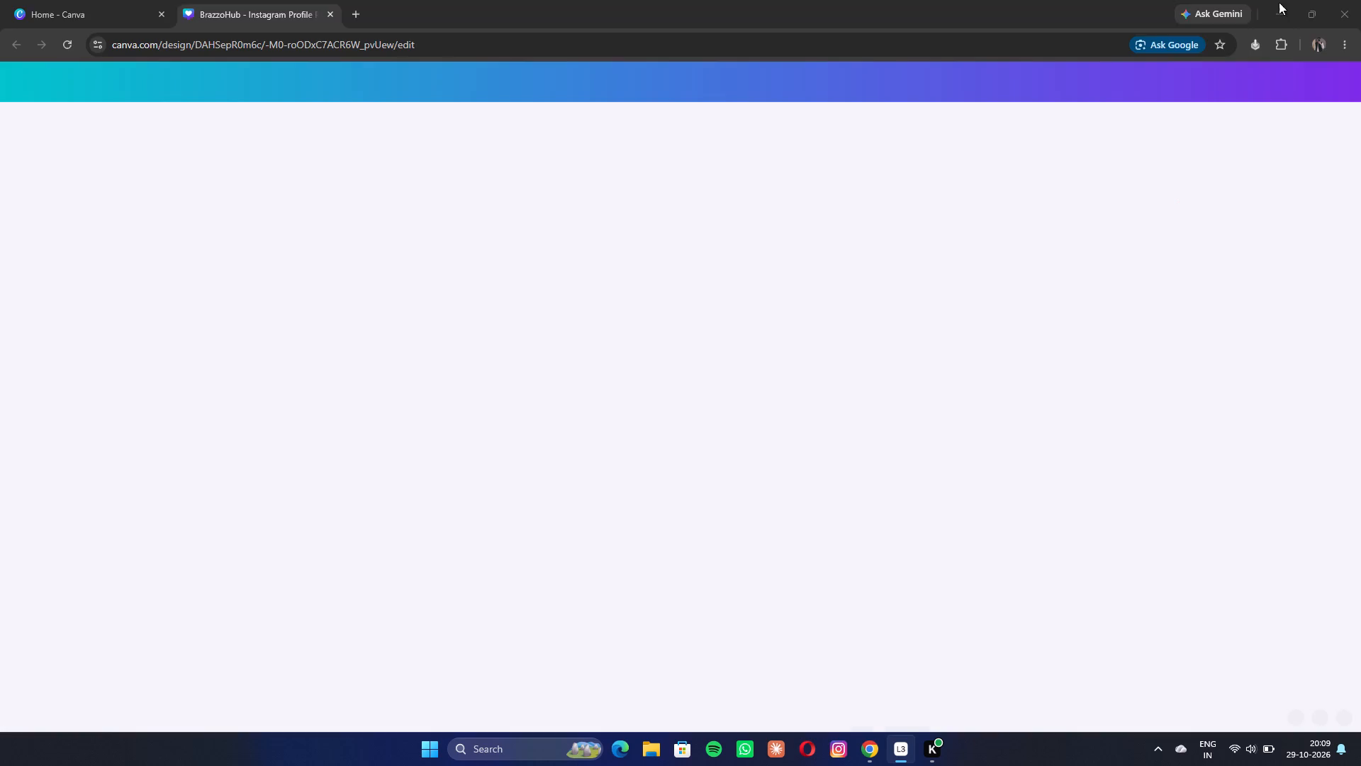
Look through the geometric pattern pages of the BrazzoHub design down to the last one, page 38.
scroll(797, 356, down, 5)
scroll(715, 184, down, 4)
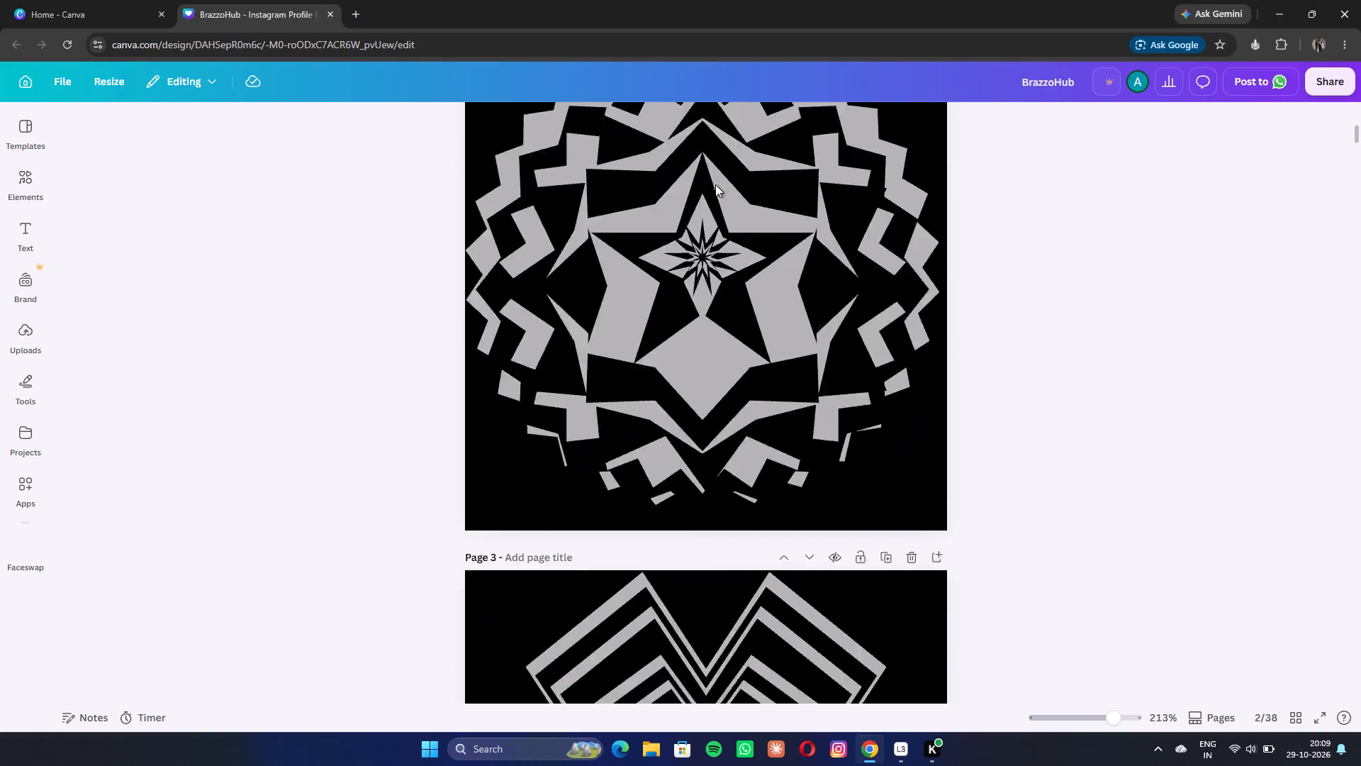
scroll(715, 184, down, 9)
scroll(729, 316, down, 5)
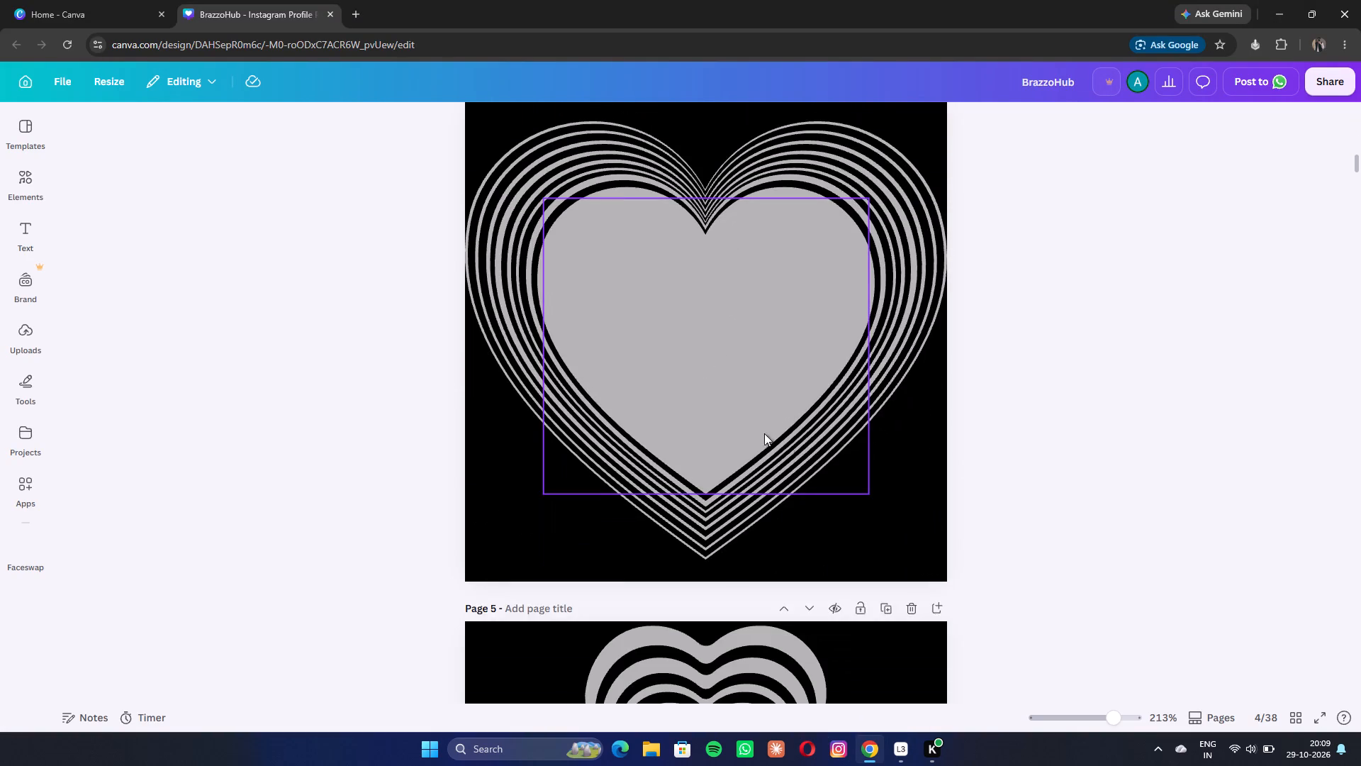
scroll(764, 435, down, 15)
scroll(768, 441, down, 16)
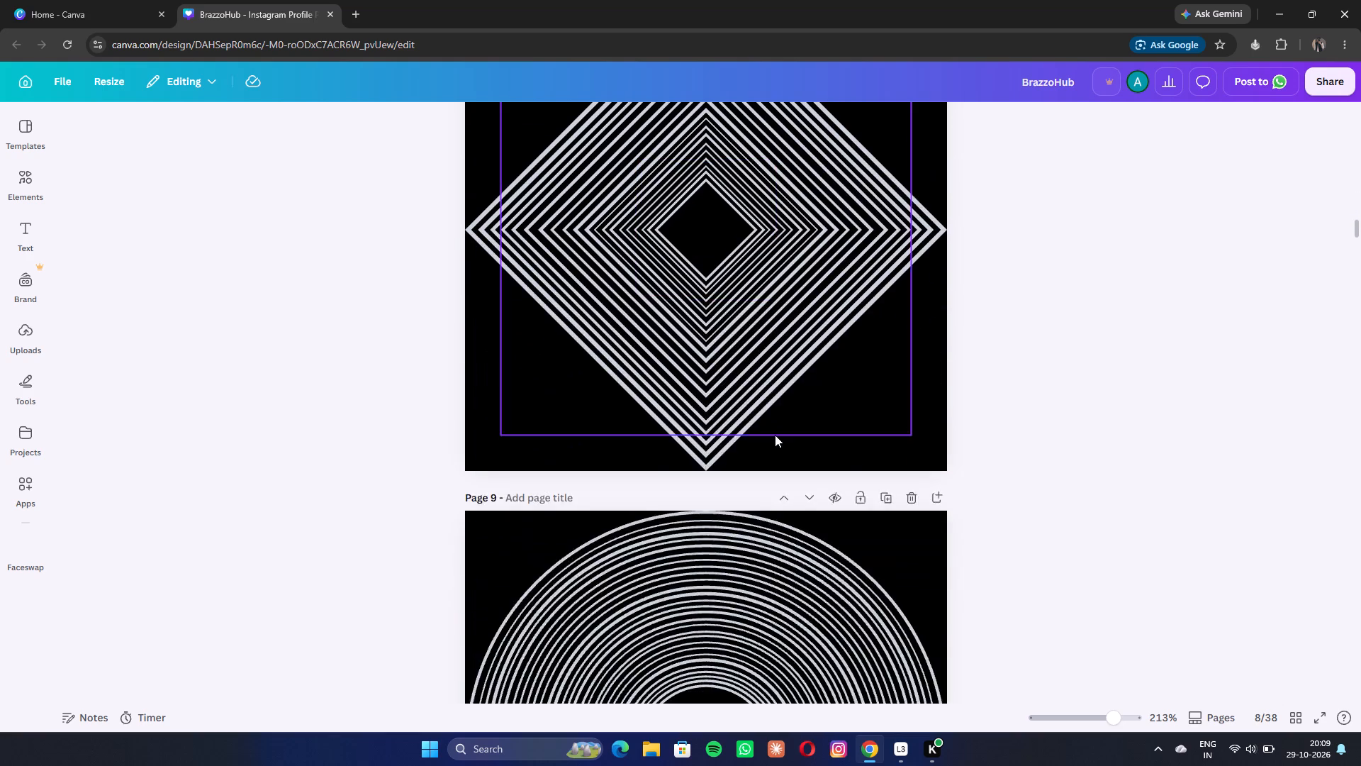
scroll(775, 437, down, 16)
scroll(775, 441, down, 8)
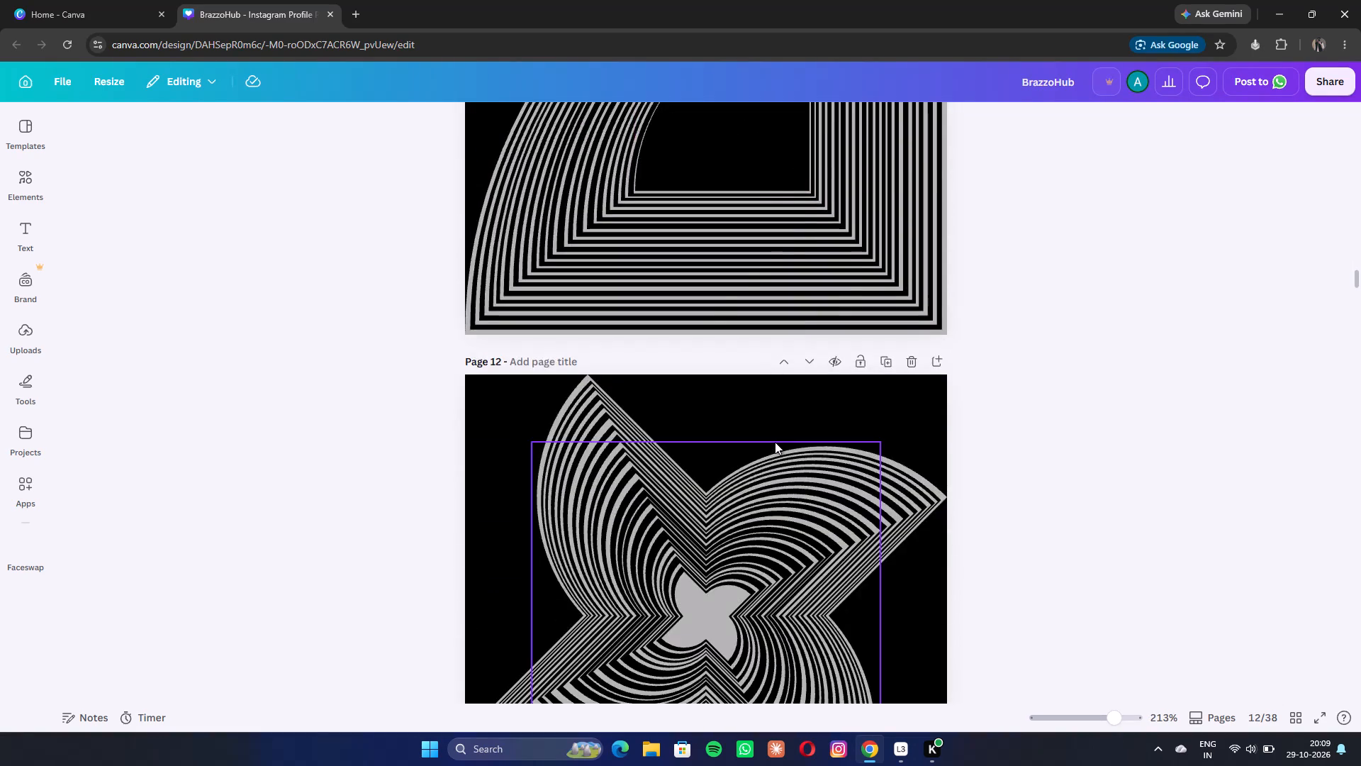
scroll(775, 444, down, 16)
scroll(775, 444, down, 8)
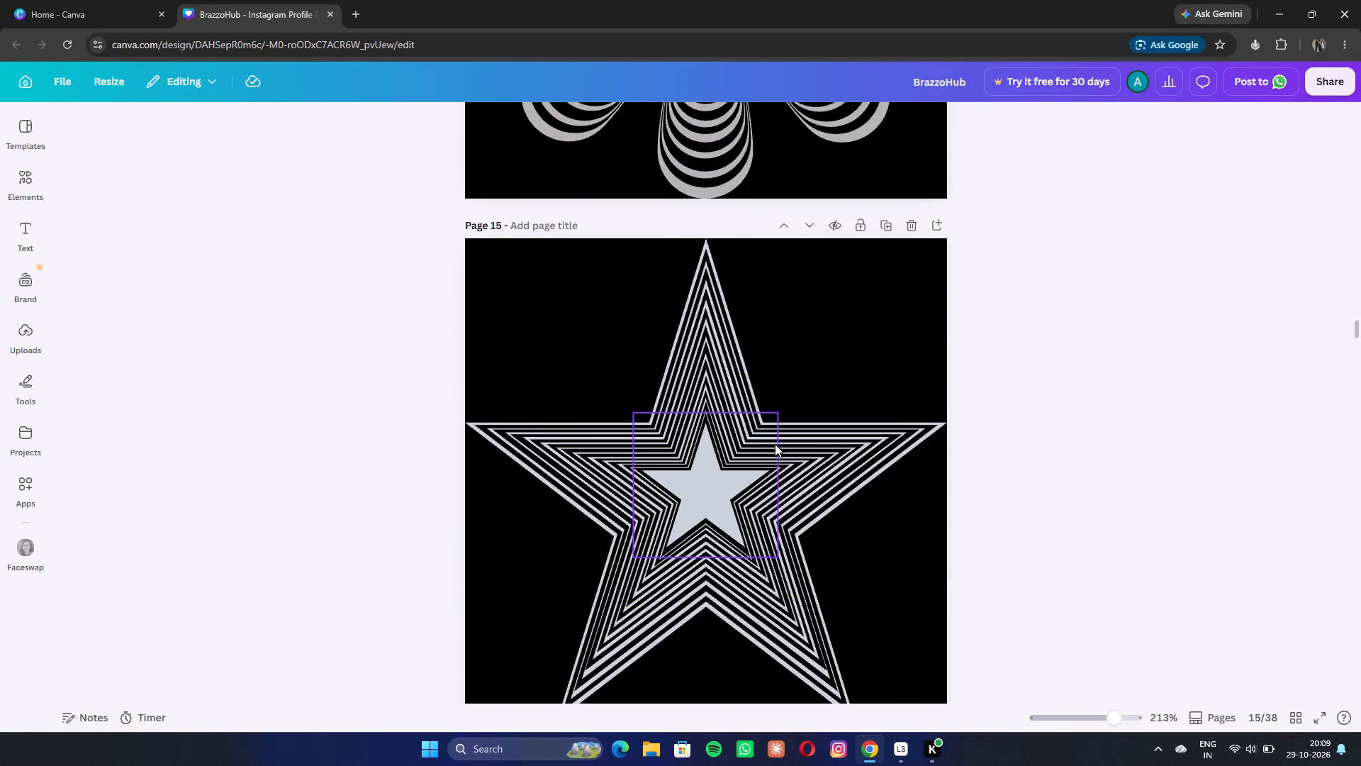
scroll(775, 444, down, 13)
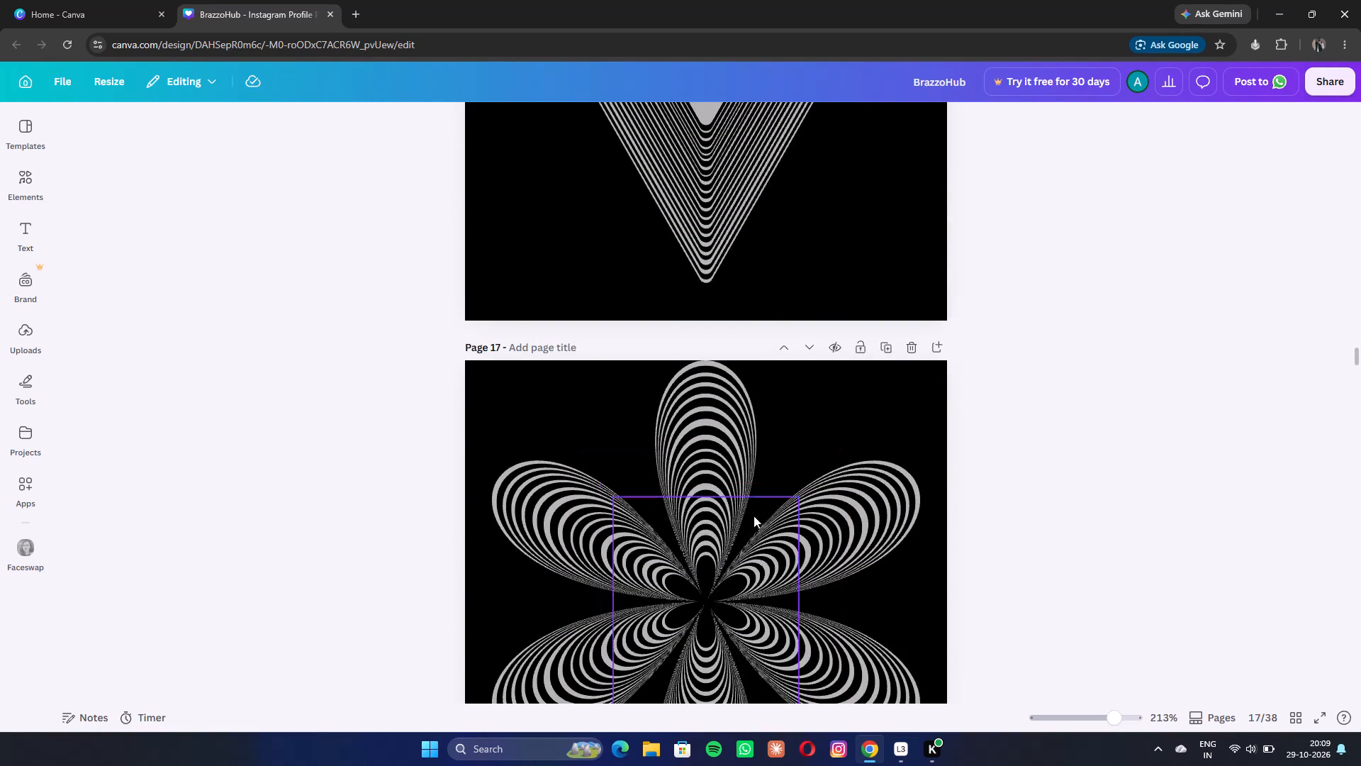
scroll(878, 506, down, 5)
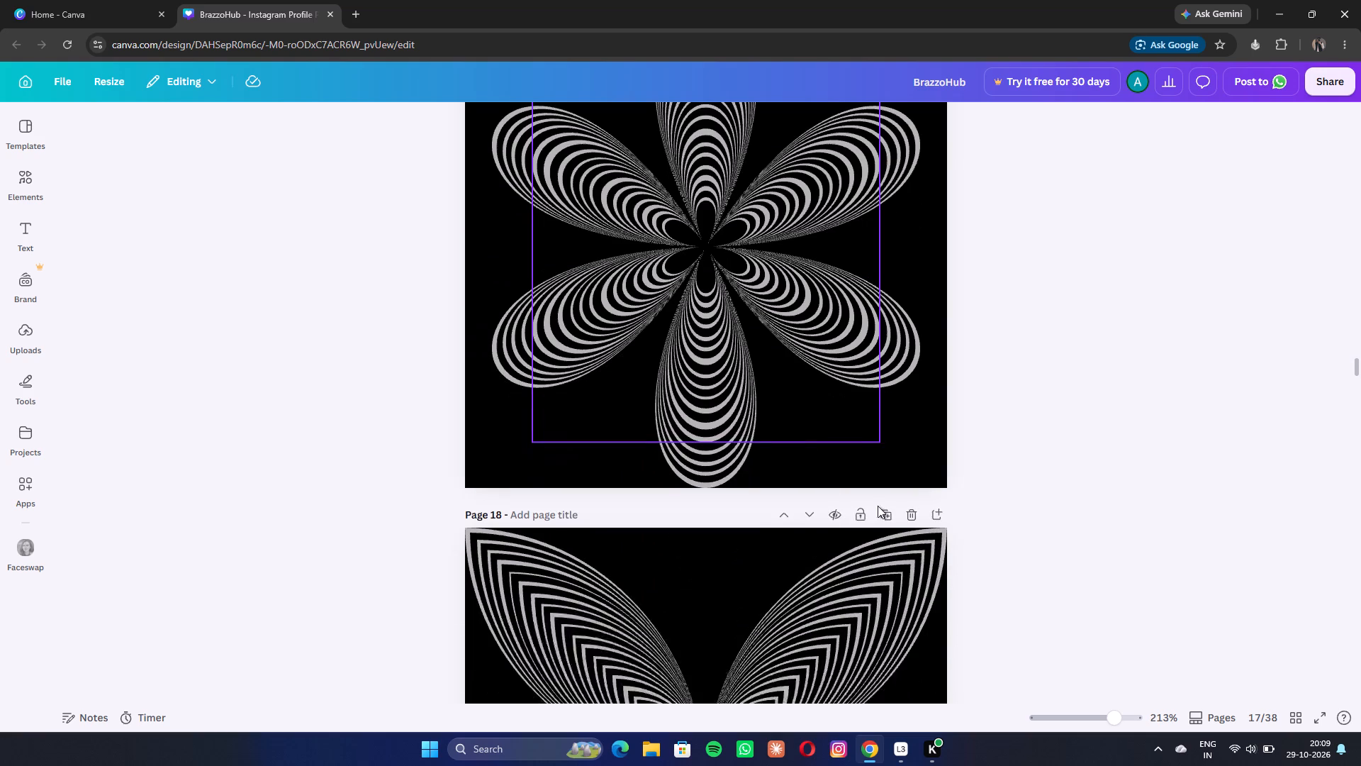
scroll(878, 506, down, 2)
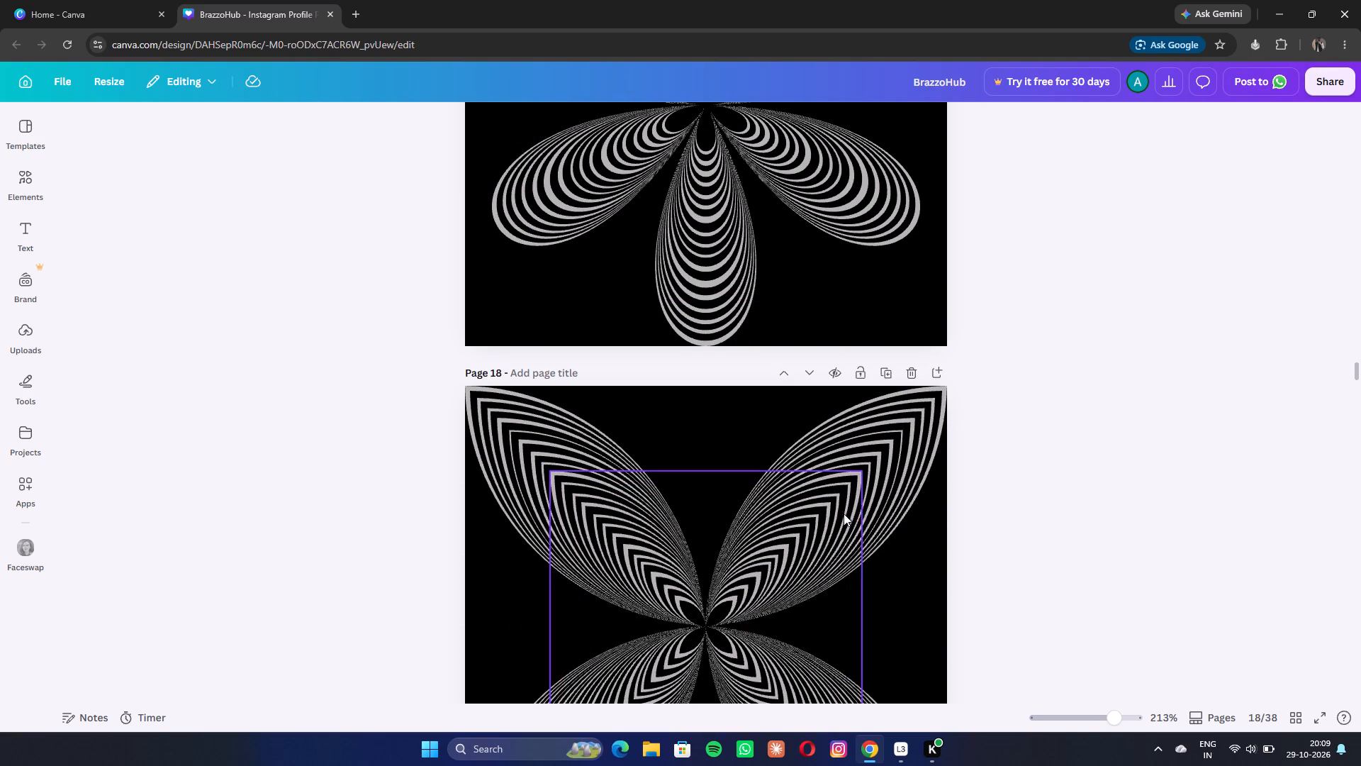
scroll(874, 489, down, 7)
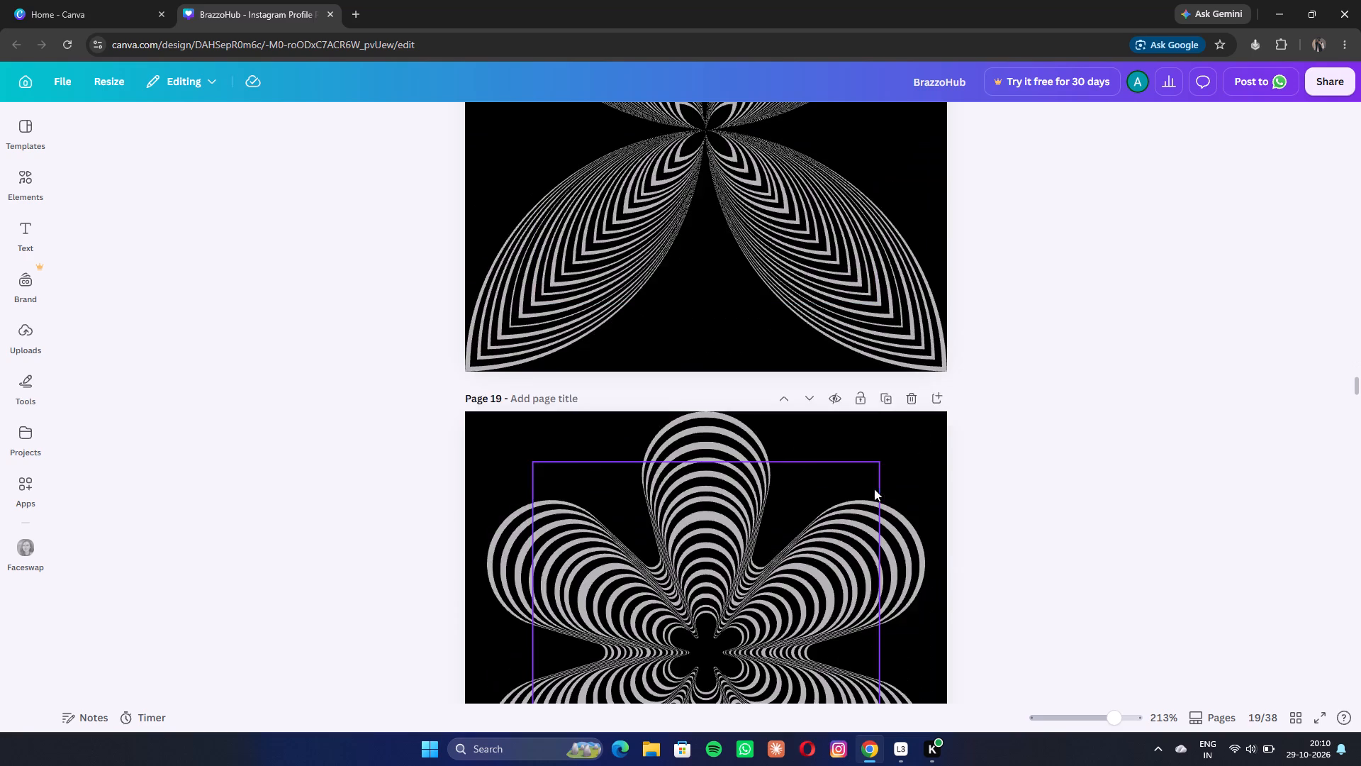
scroll(861, 501, down, 5)
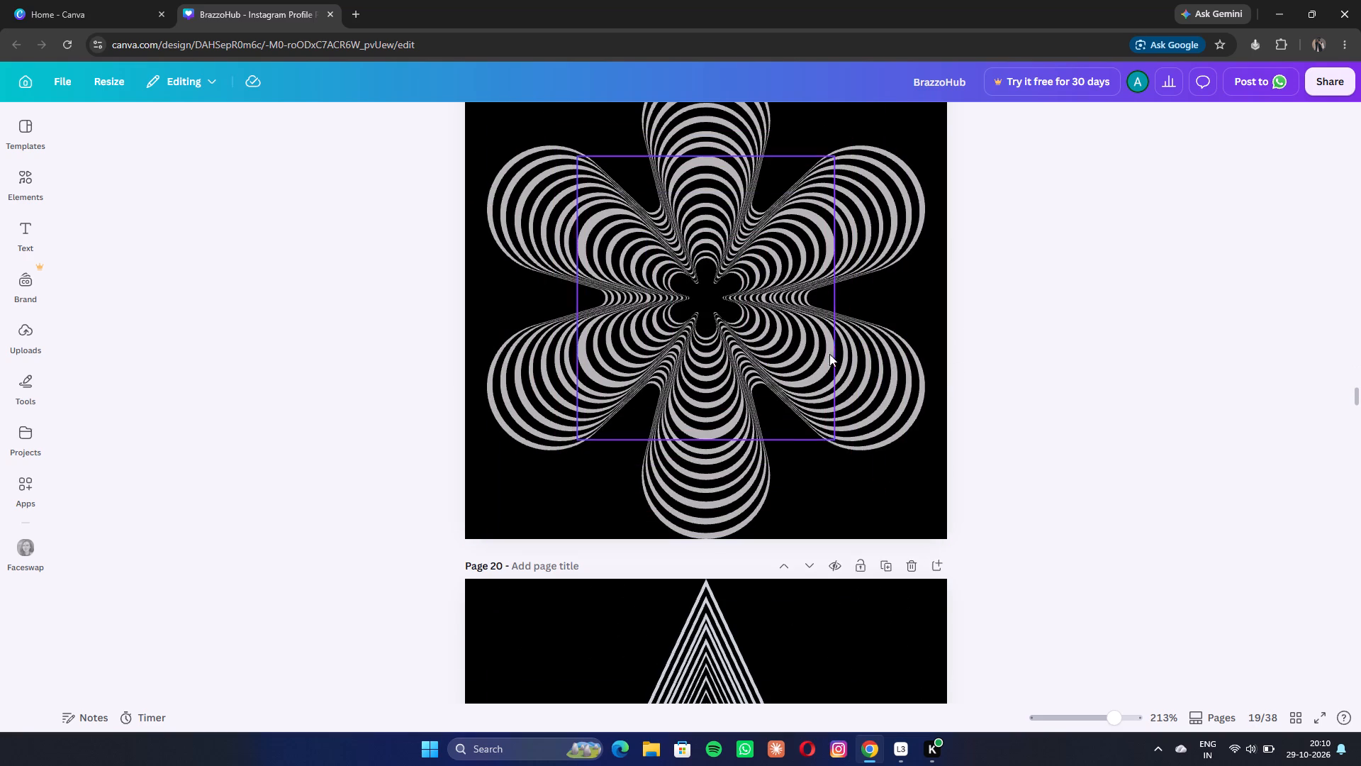
scroll(824, 401, down, 7)
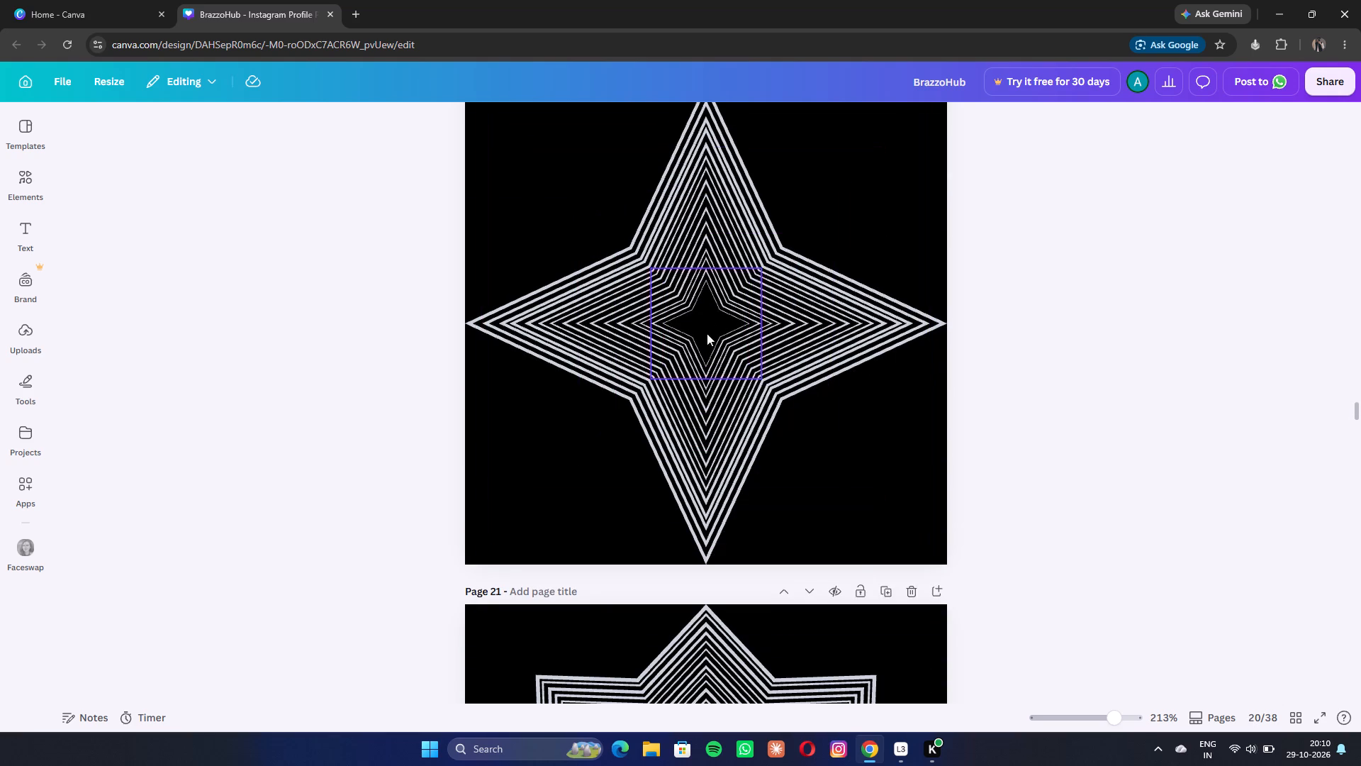
scroll(934, 351, down, 7)
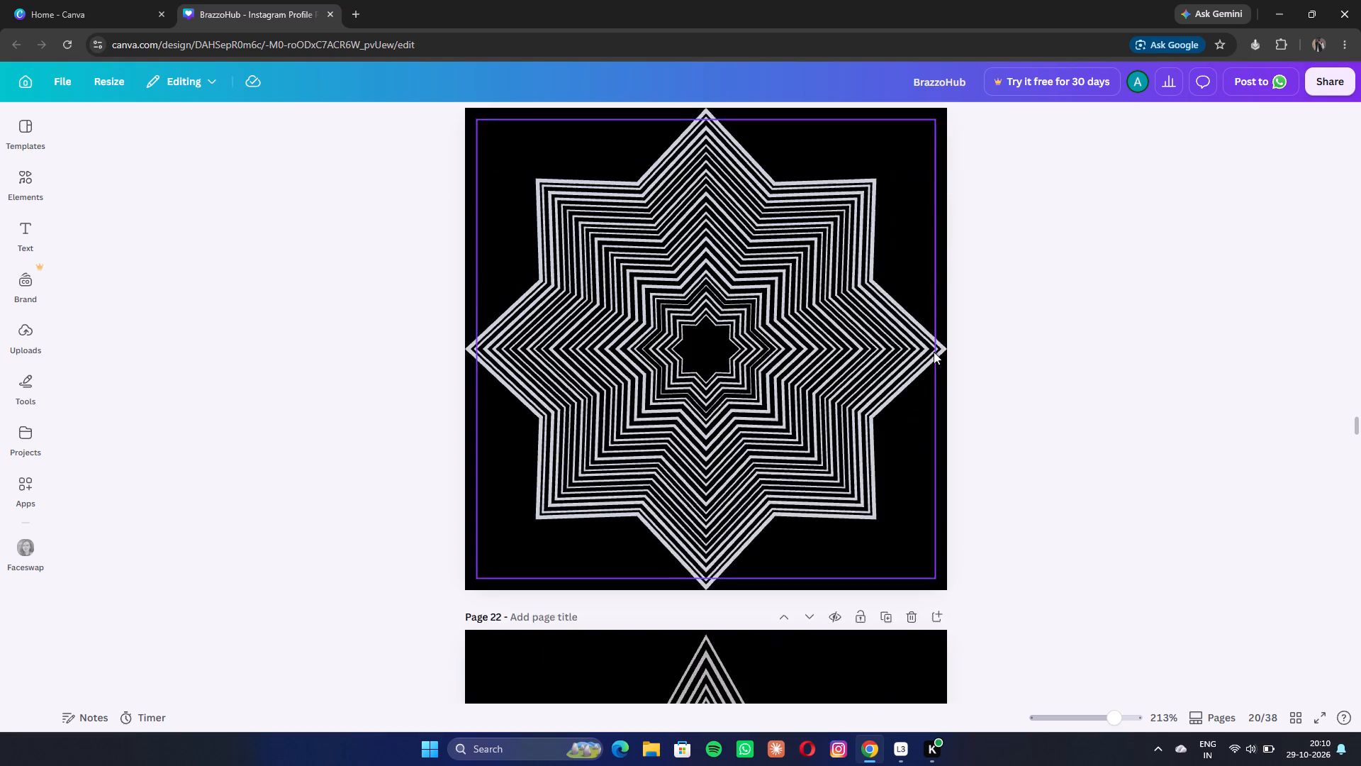
scroll(851, 366, down, 20)
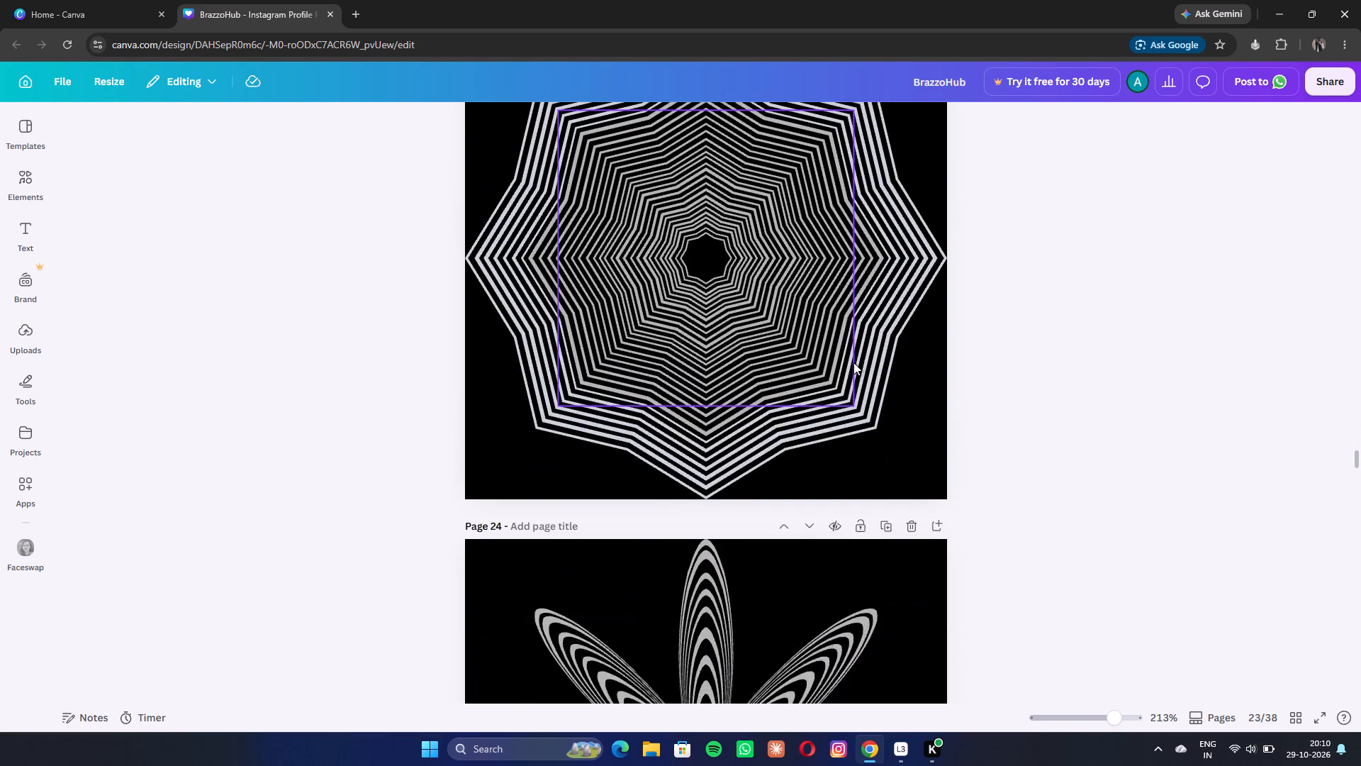
scroll(853, 362, down, 16)
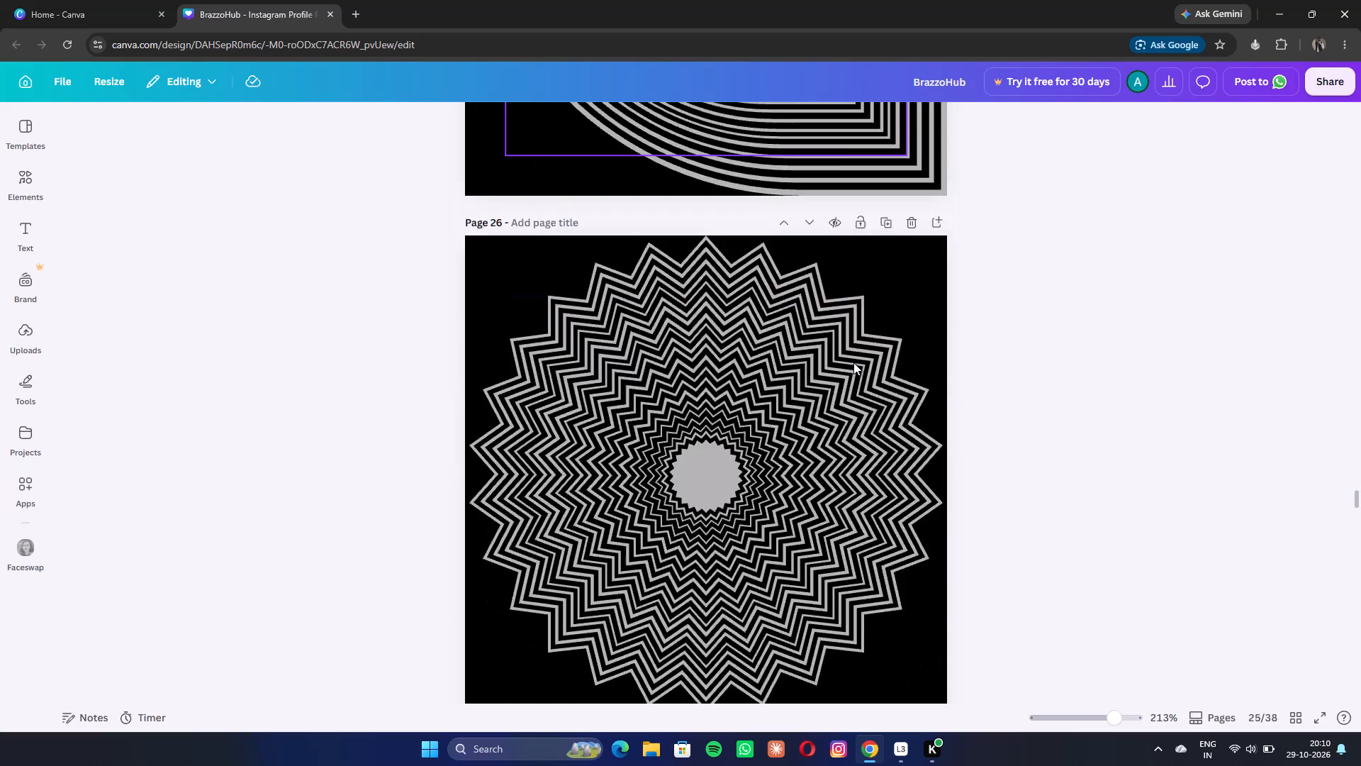
scroll(853, 362, down, 15)
scroll(853, 372, down, 7)
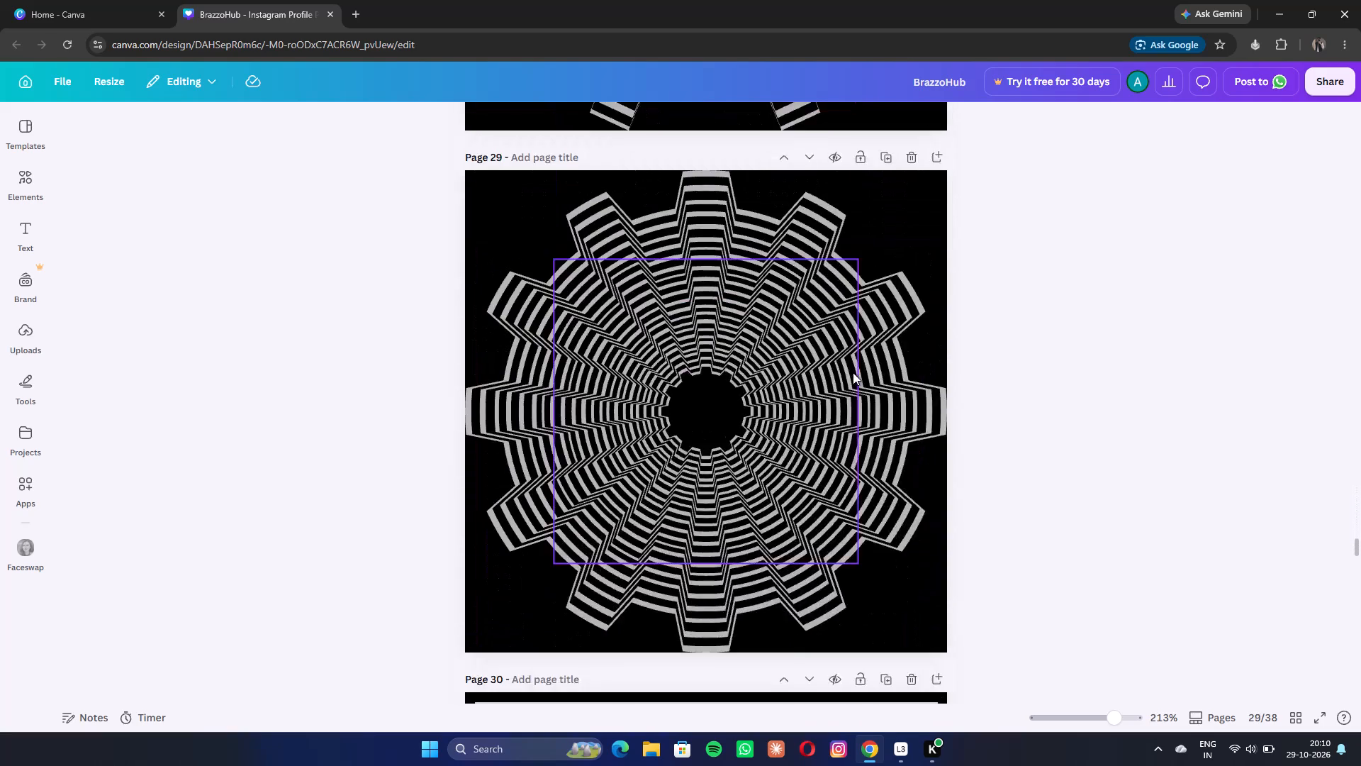
scroll(853, 372, down, 16)
scroll(853, 370, down, 15)
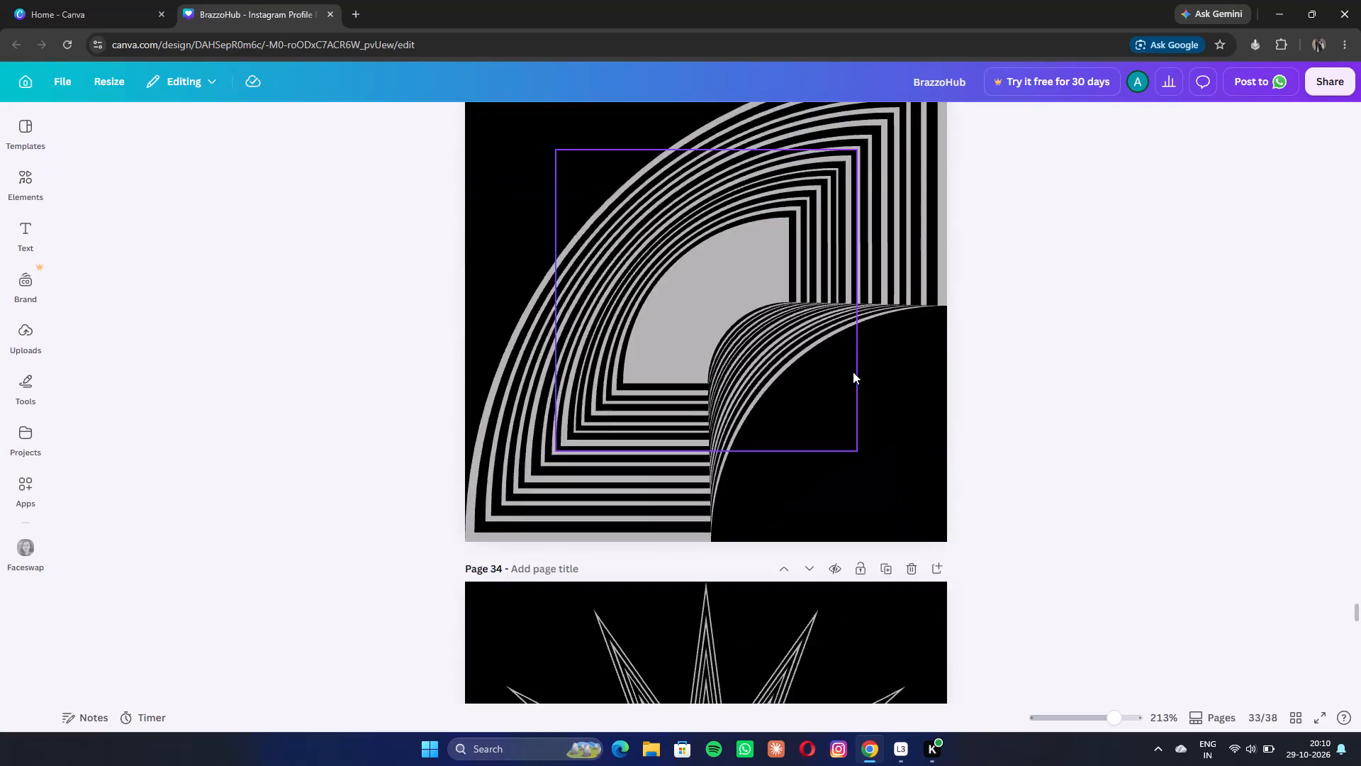
scroll(853, 372, down, 19)
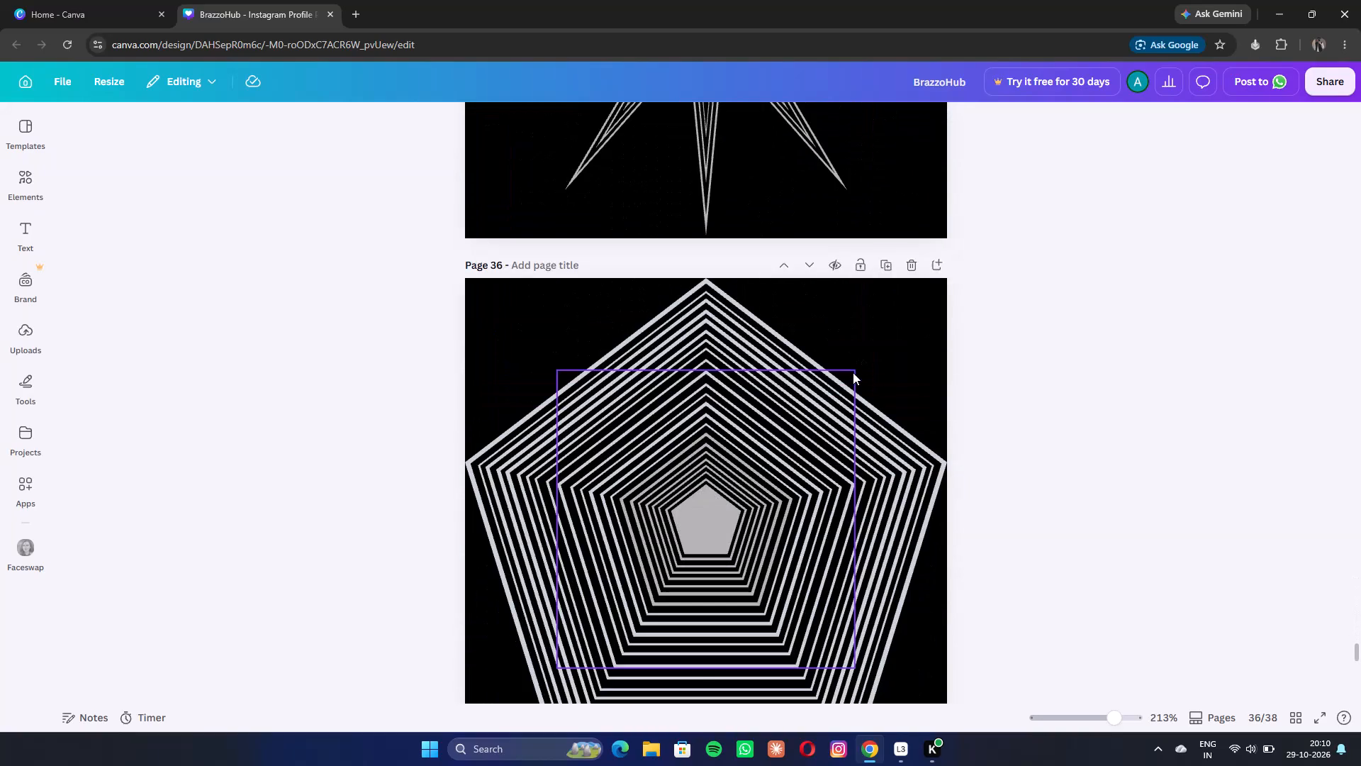
scroll(853, 372, down, 17)
scroll(852, 385, down, 8)
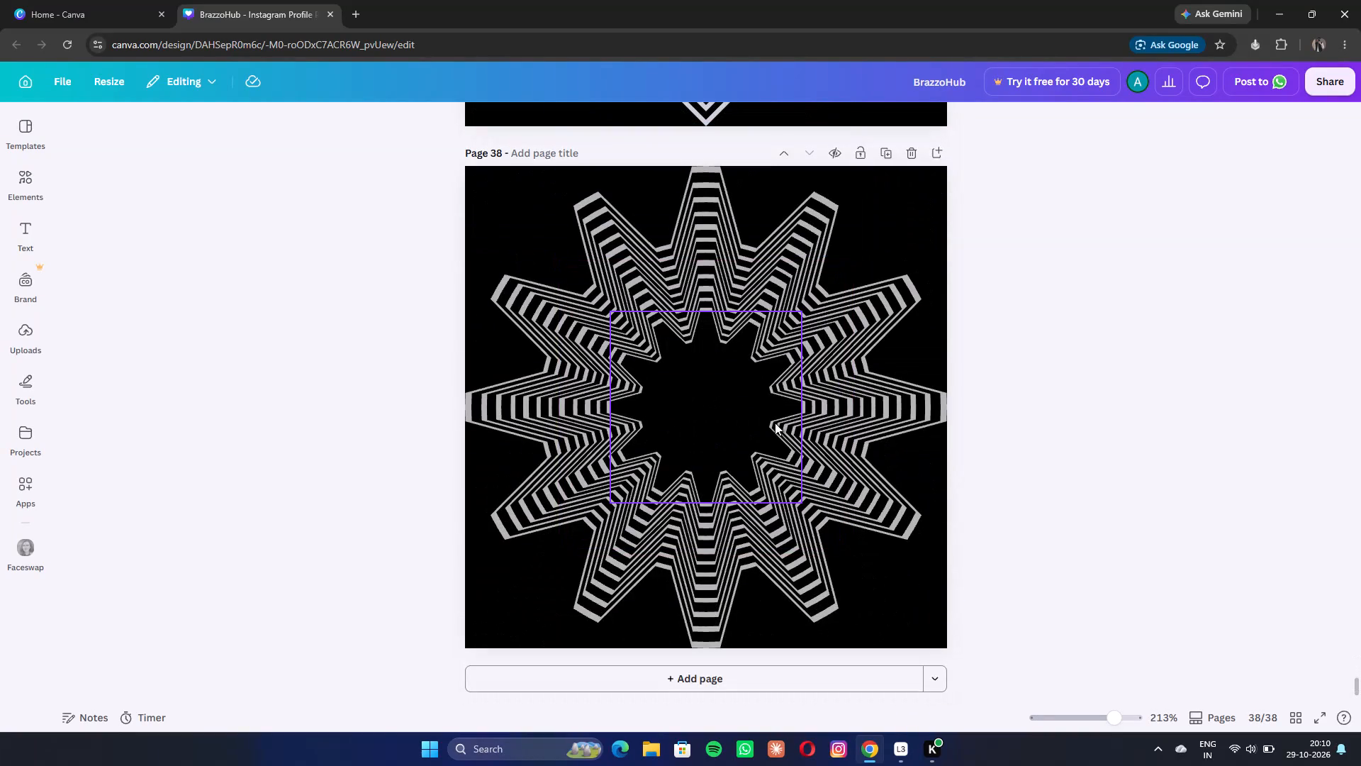
Duplicate the innermost black gear-star shape on page 38 and colour the copy with the design's grey.
click(754, 421)
click(701, 287)
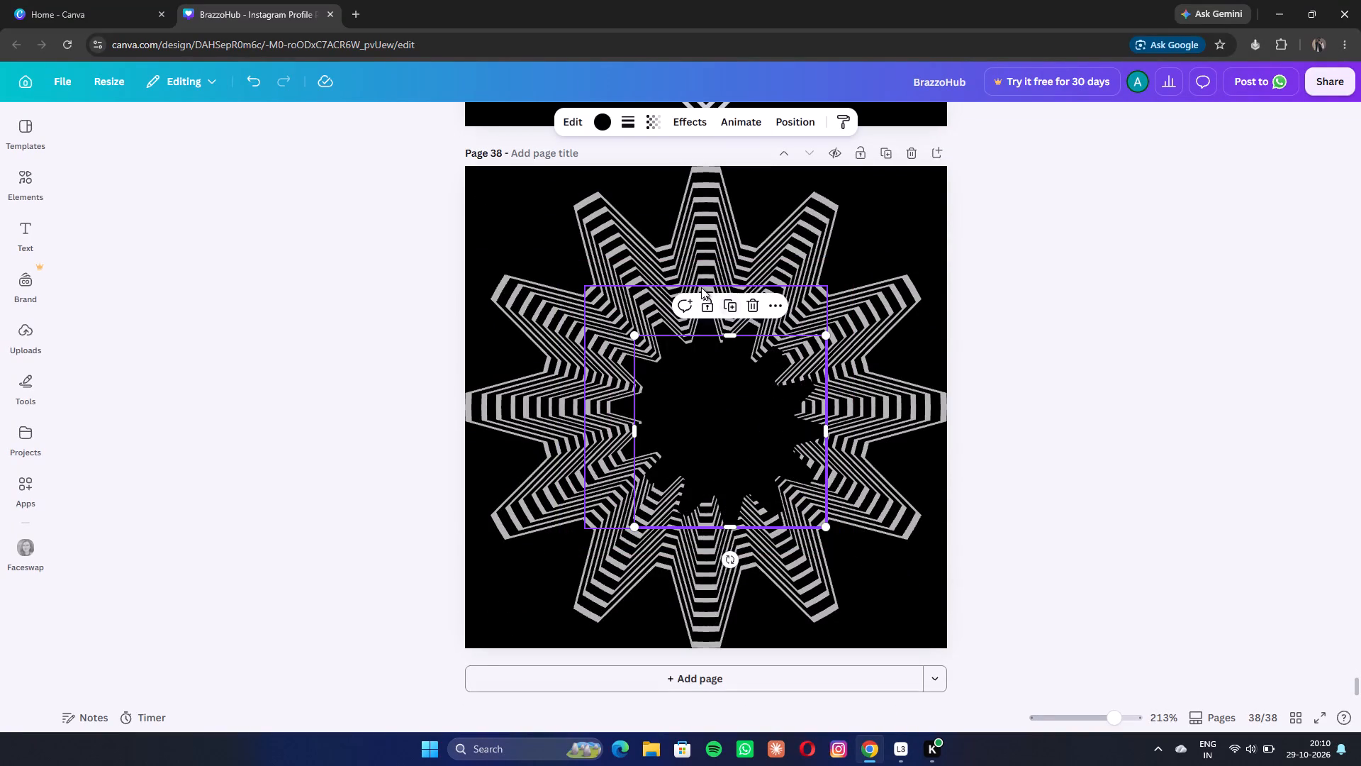
click(609, 116)
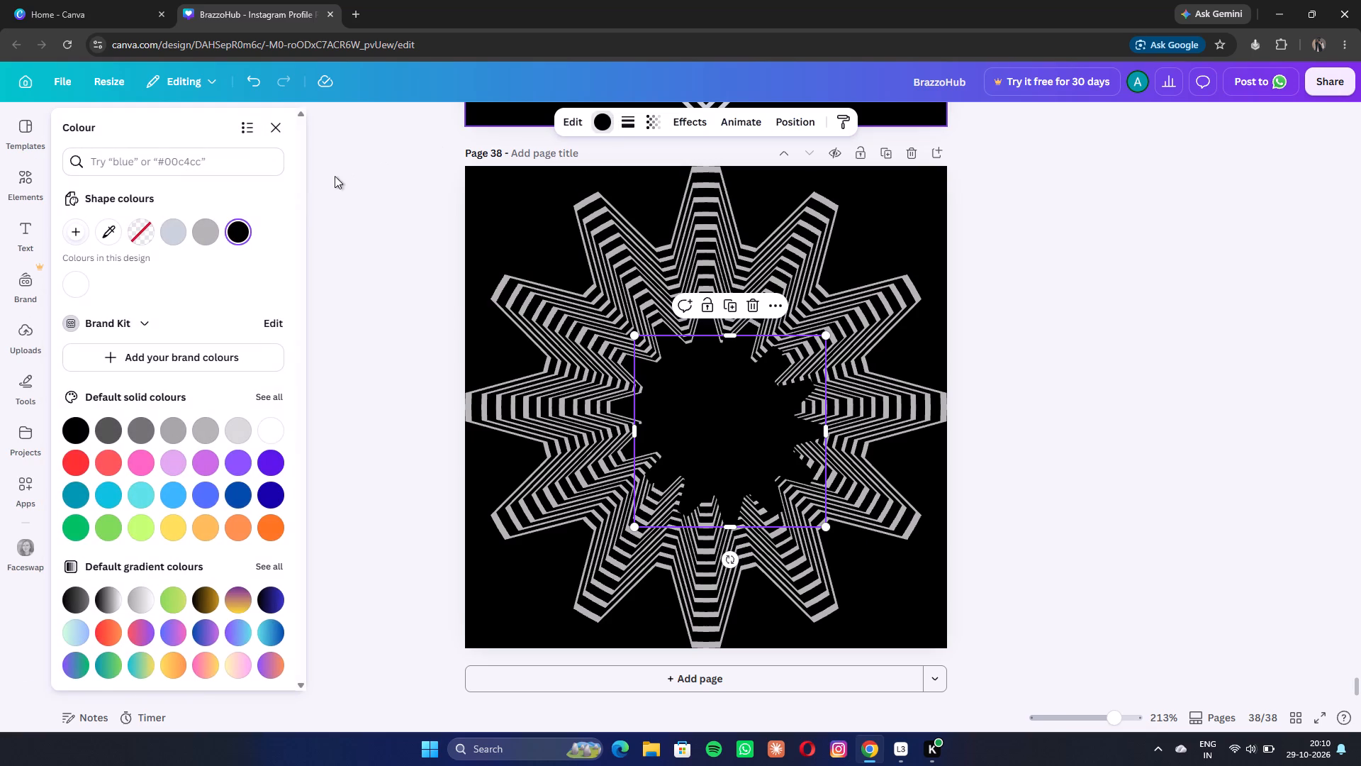
click(208, 231)
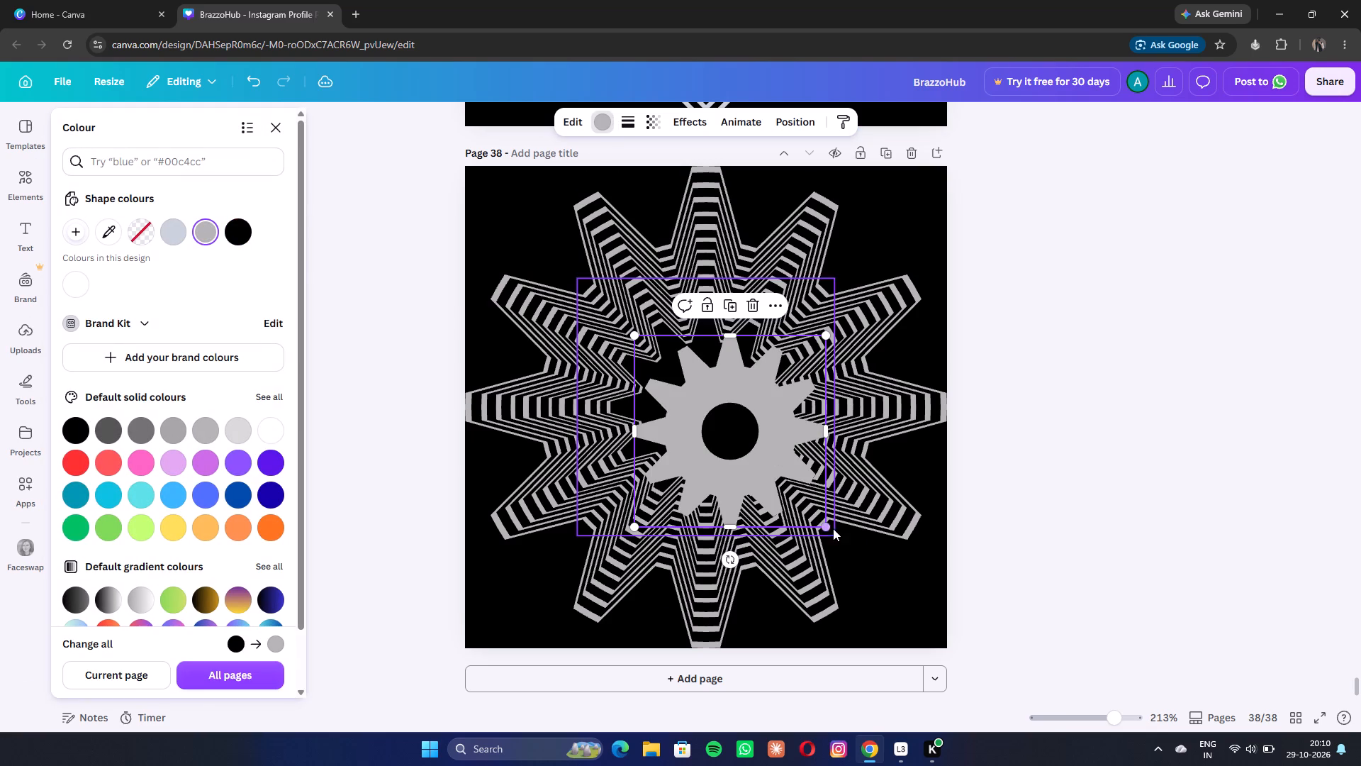
Shrink the grey gear-star copy to about 115 by 115 and centre it inside the page 38 pattern.
drag(824, 528, 805, 504)
drag(769, 462, 766, 459)
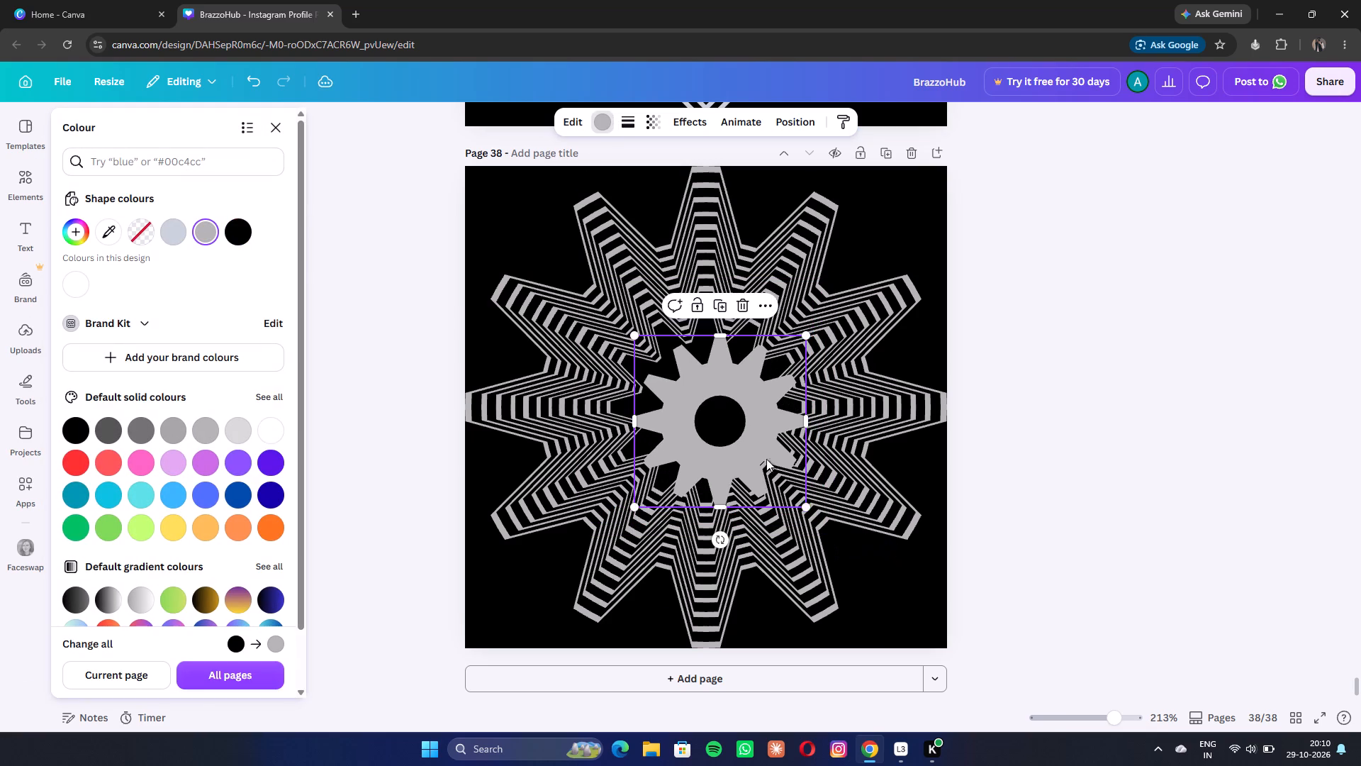
drag(766, 459, 754, 445)
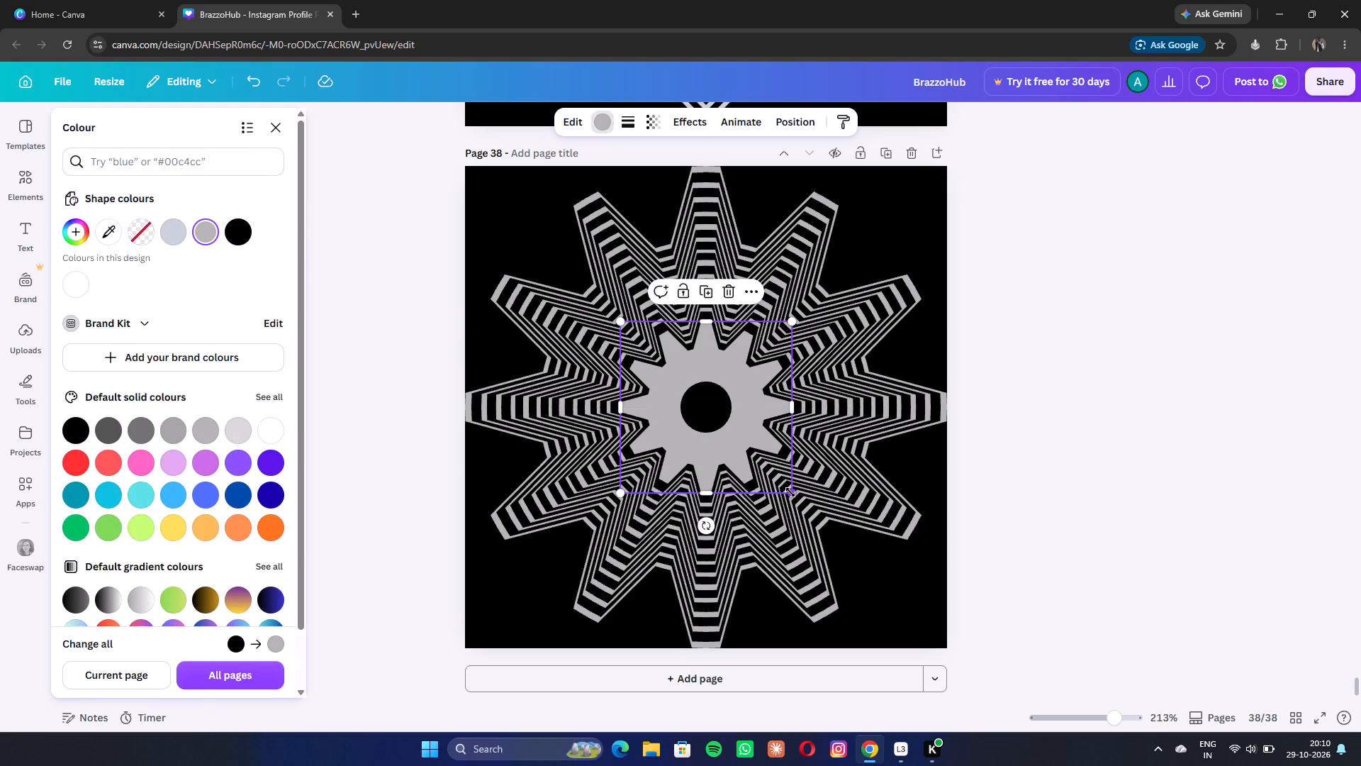
click(790, 492)
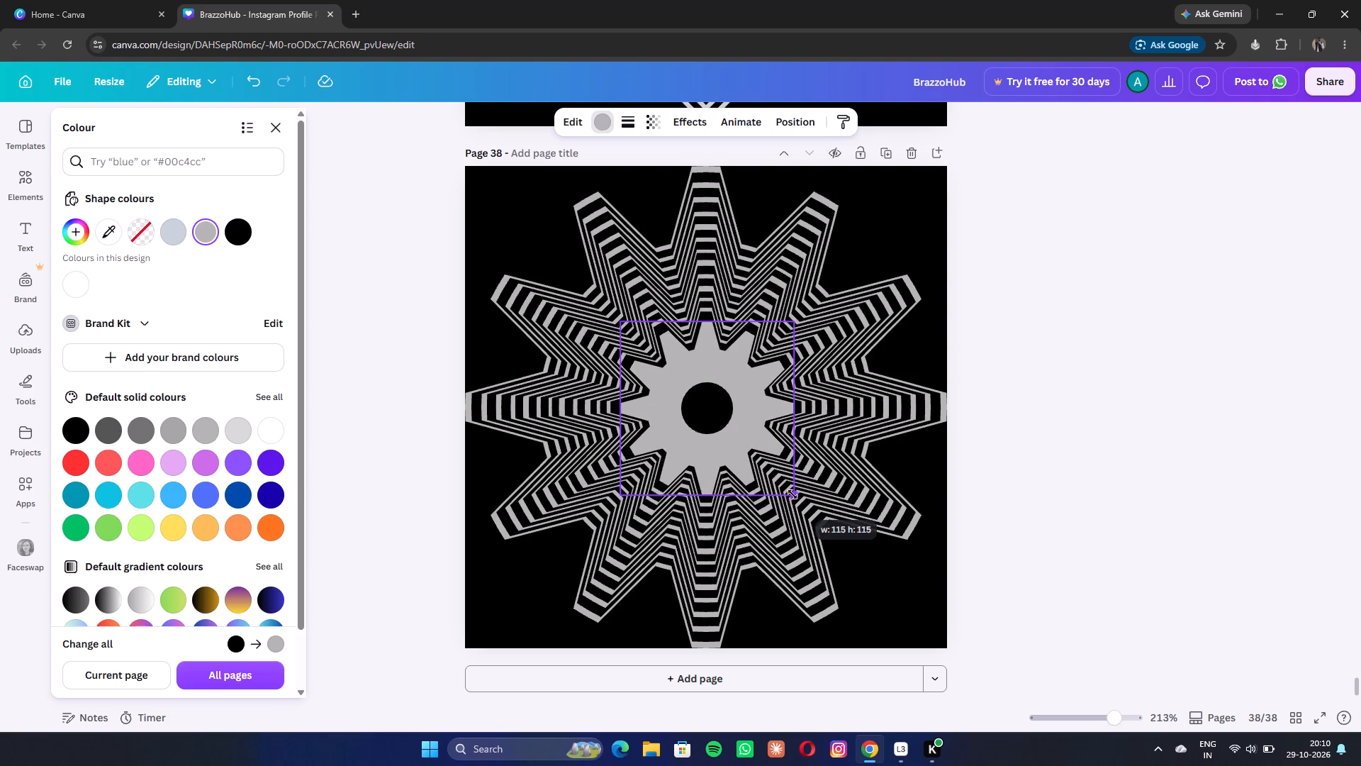
click(769, 451)
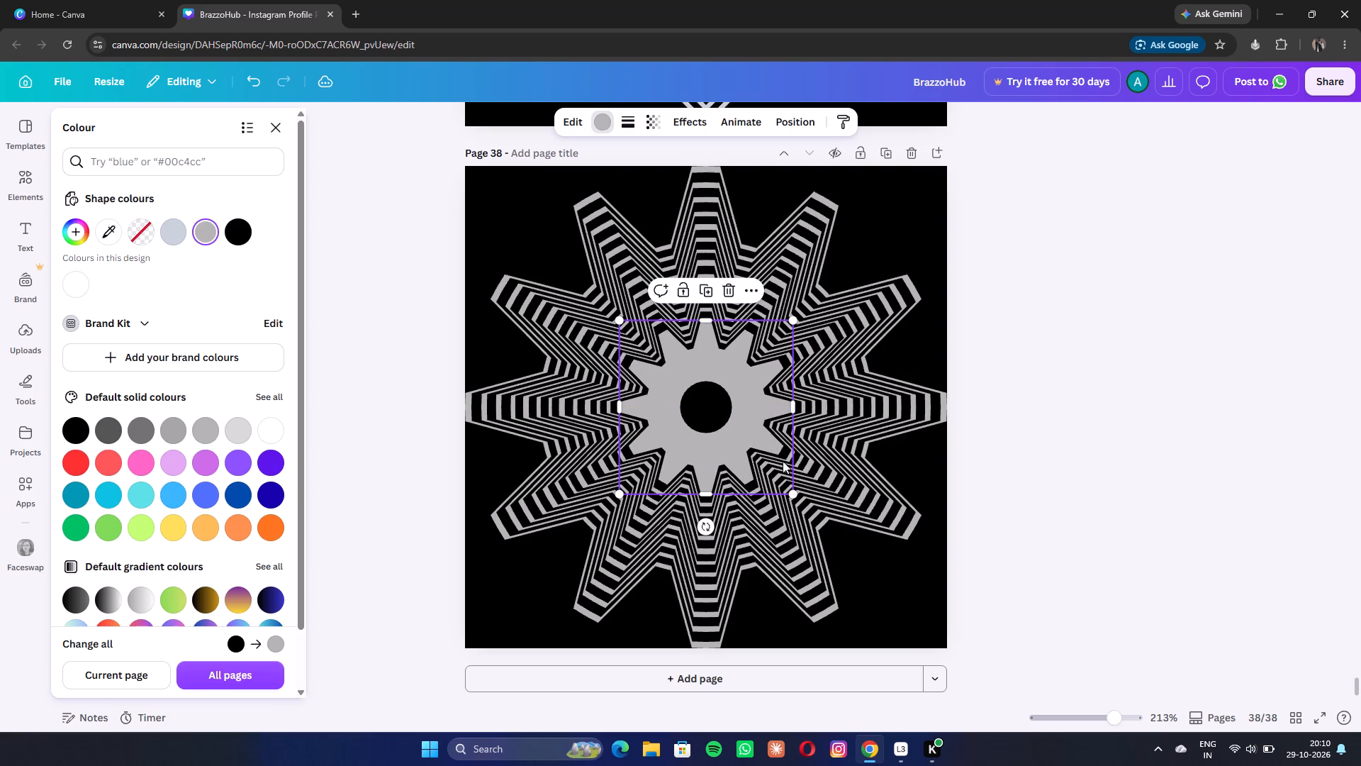
click(795, 495)
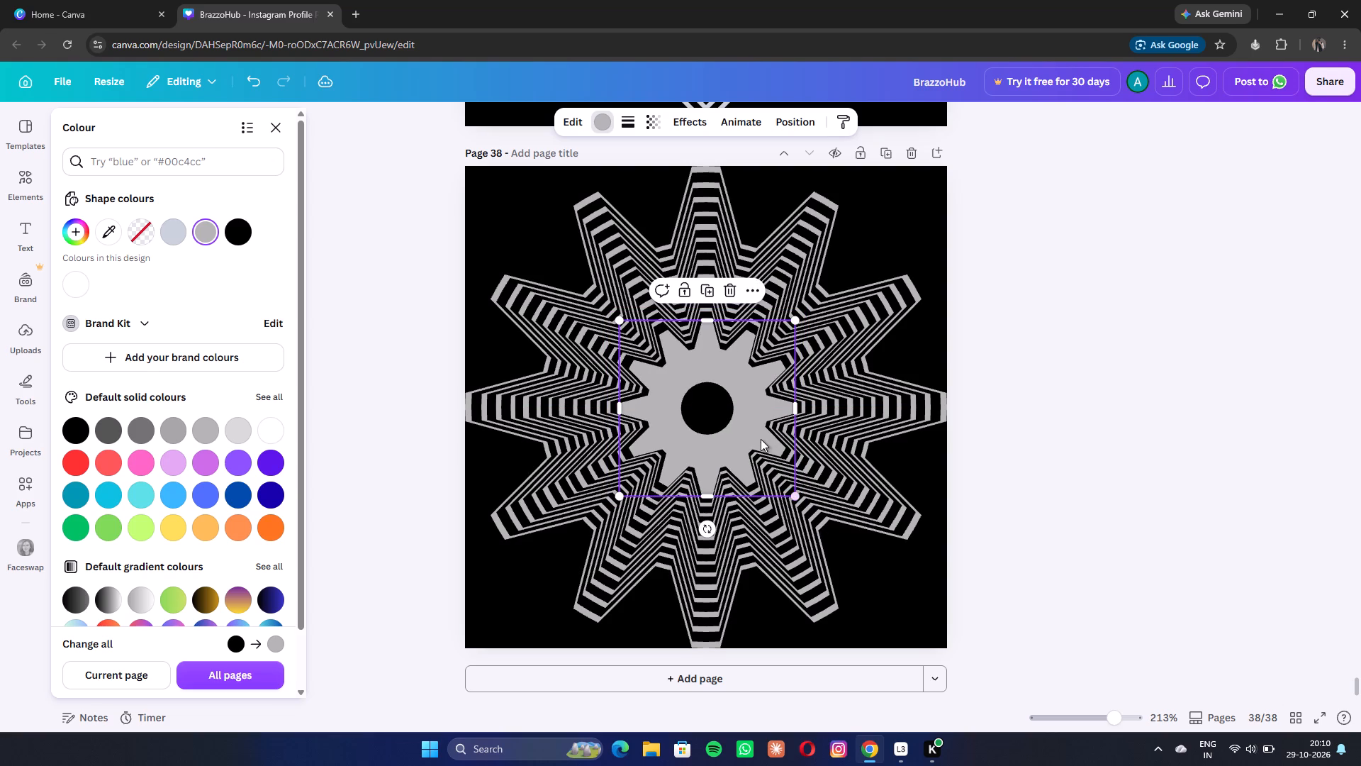
click(761, 439)
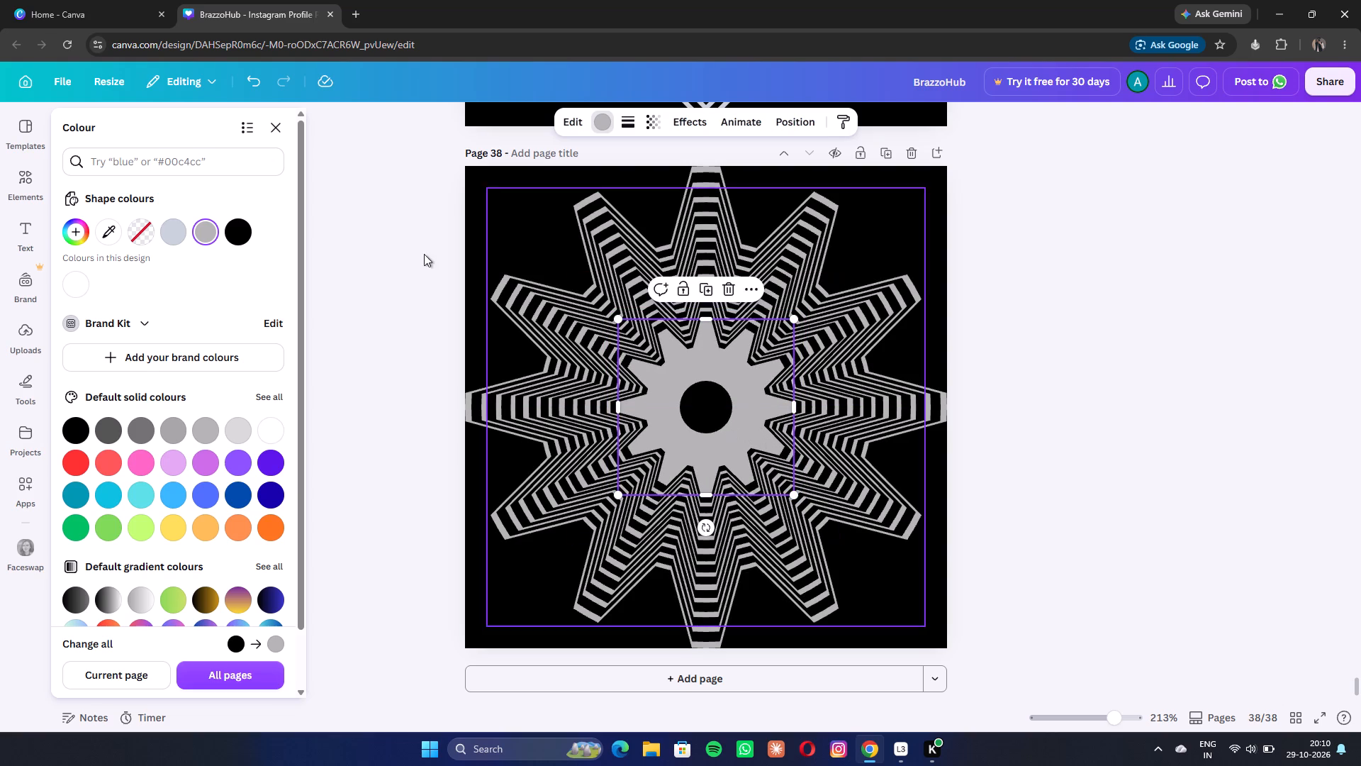
Duplicate the centred grey gear-star shape on page 38 and colour the new copy black.
click(712, 291)
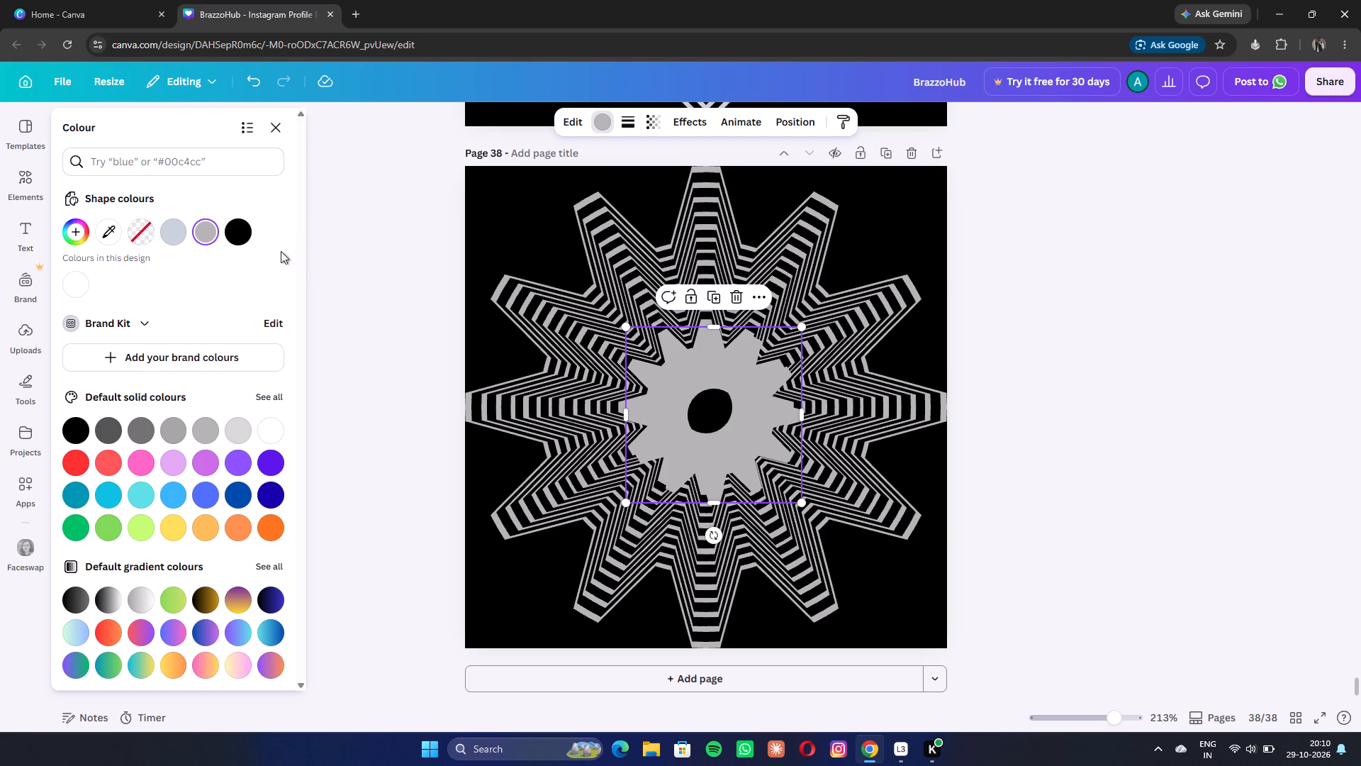
click(244, 230)
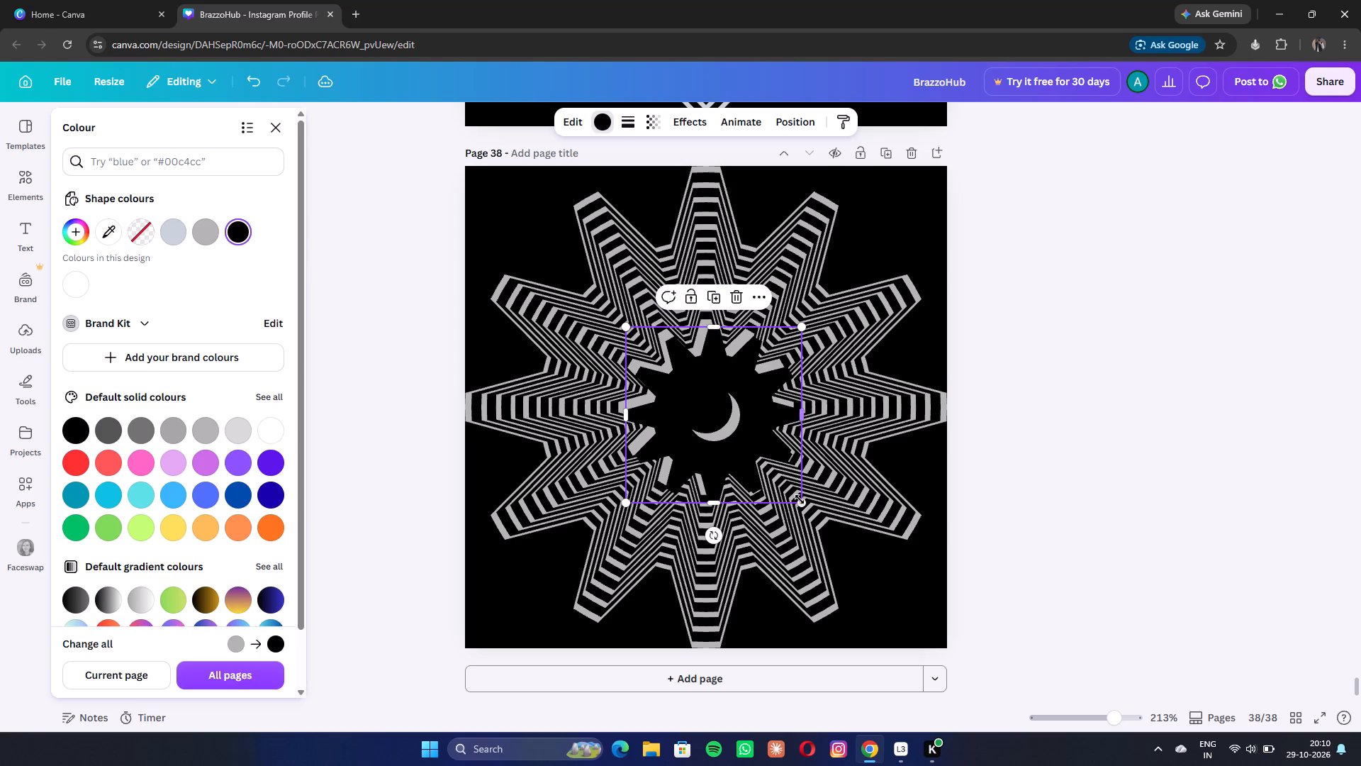
Shrink the new black gear-star copy slightly and centre it inside the page 38 pattern, leaving a thin grey outline around it.
drag(801, 502, 781, 481)
click(733, 429)
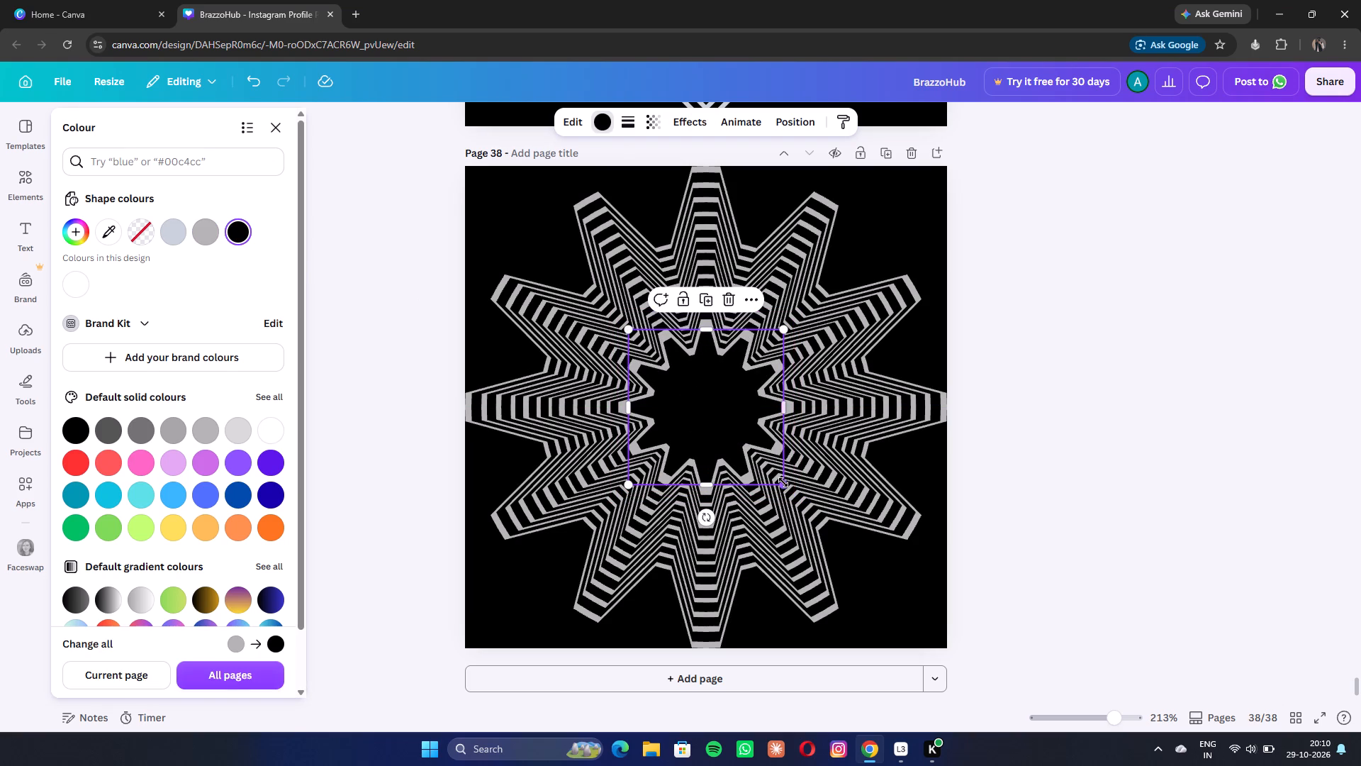
click(783, 482)
click(752, 446)
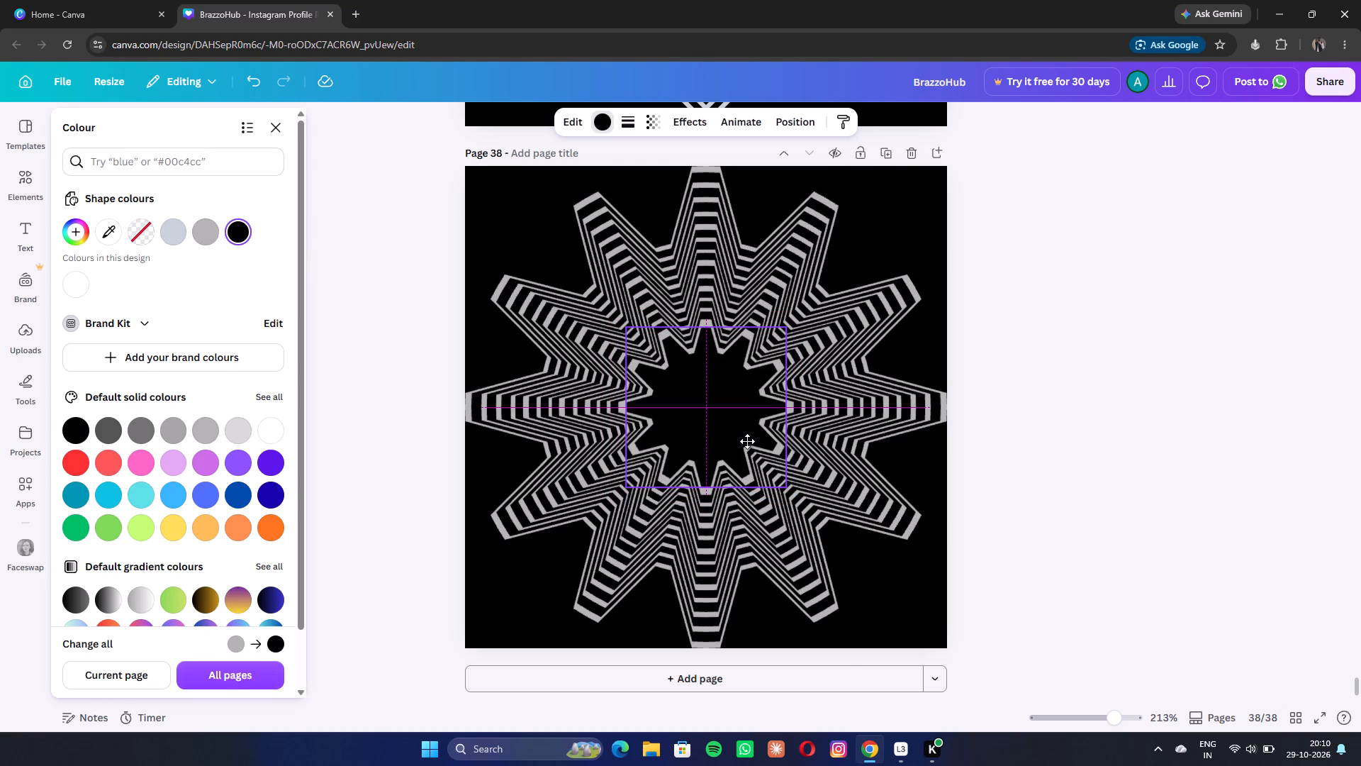
drag(785, 489, 790, 496)
click(754, 460)
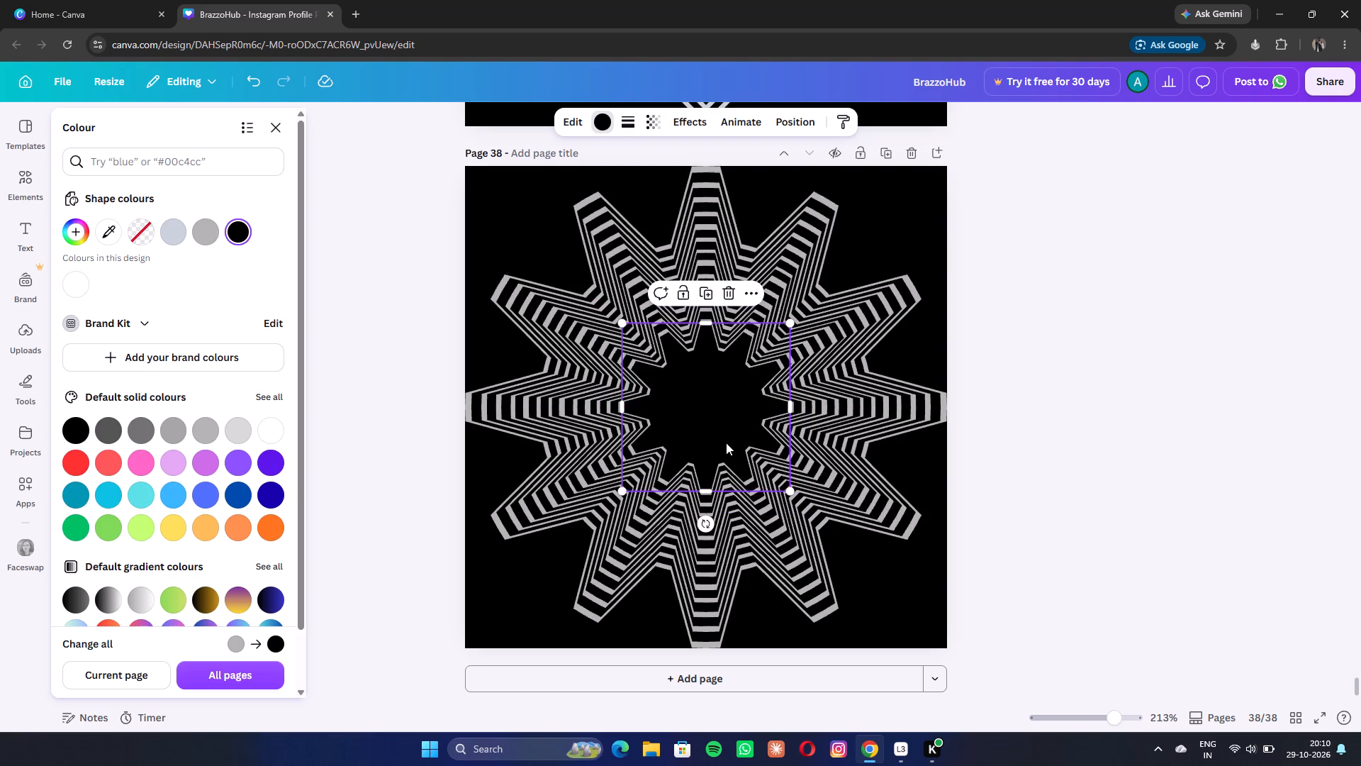
Nest a slightly smaller grey copy of the innermost black gear-star inside it, centred on page 38.
click(704, 297)
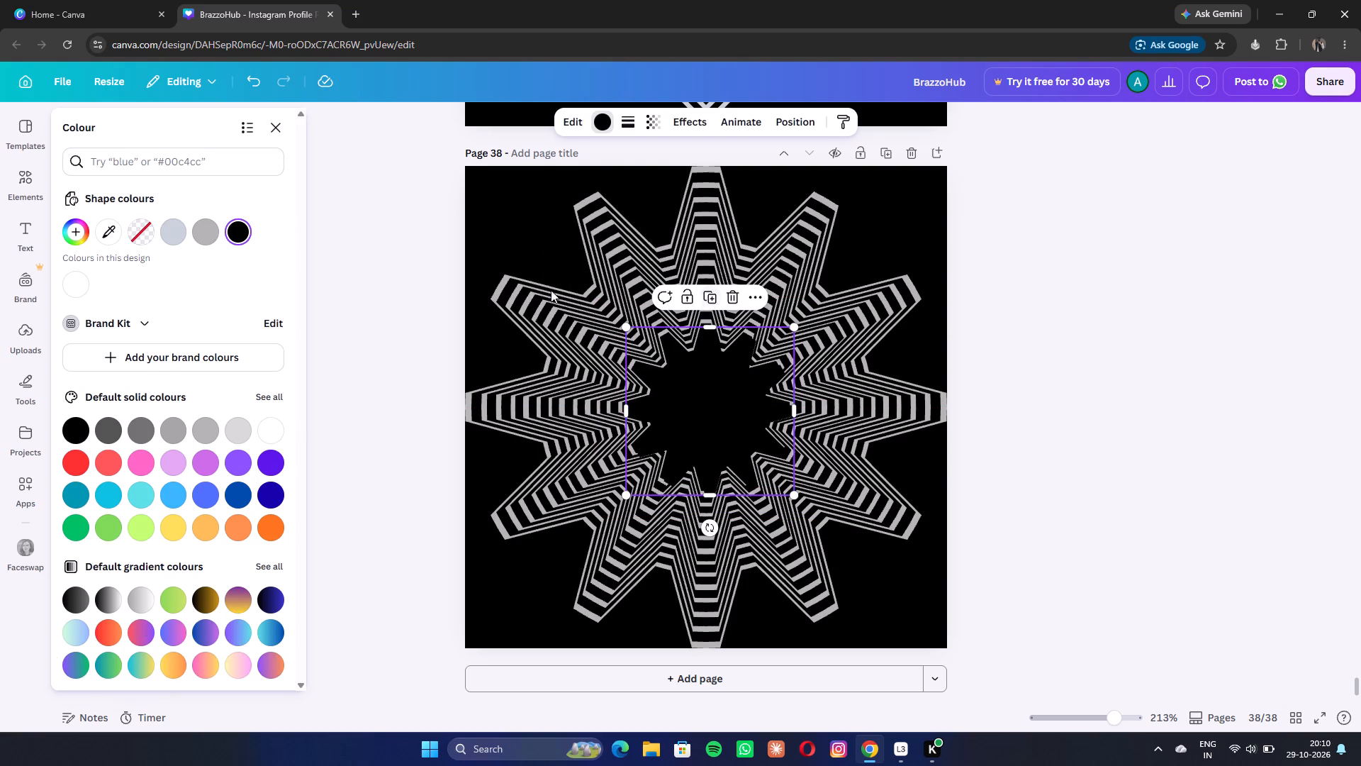
click(202, 237)
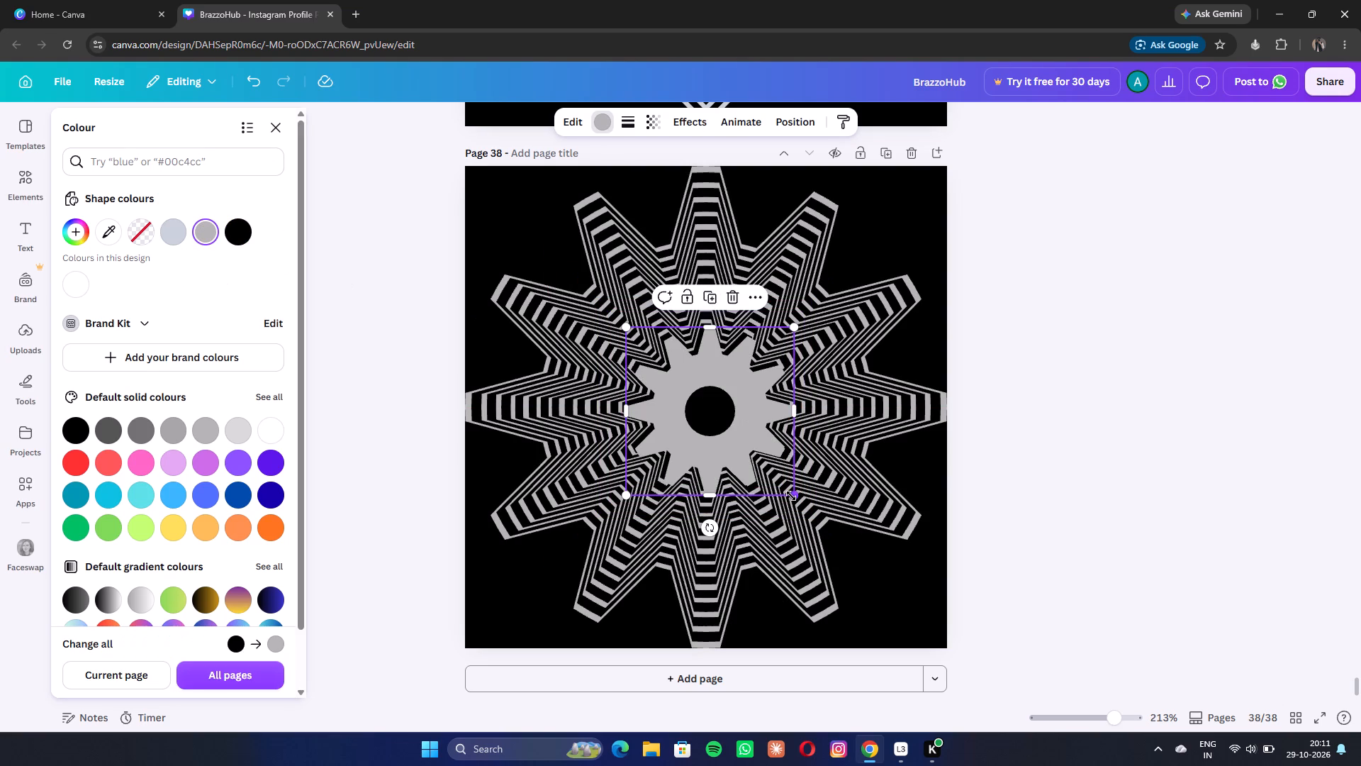
drag(791, 496, 776, 479)
click(710, 422)
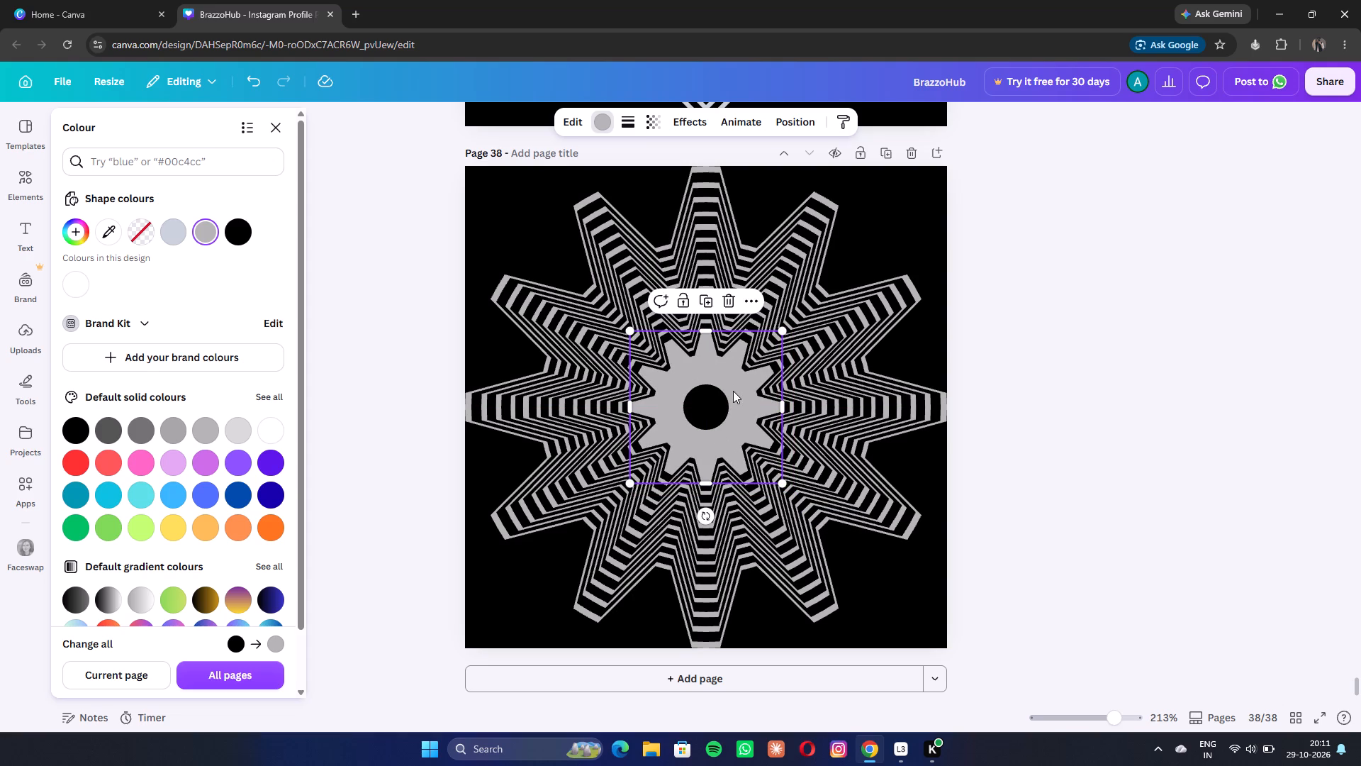
Nest a black copy of the innermost grey gear-star inside it, shrunk to about 96 by 96 and centred on page 38.
click(712, 300)
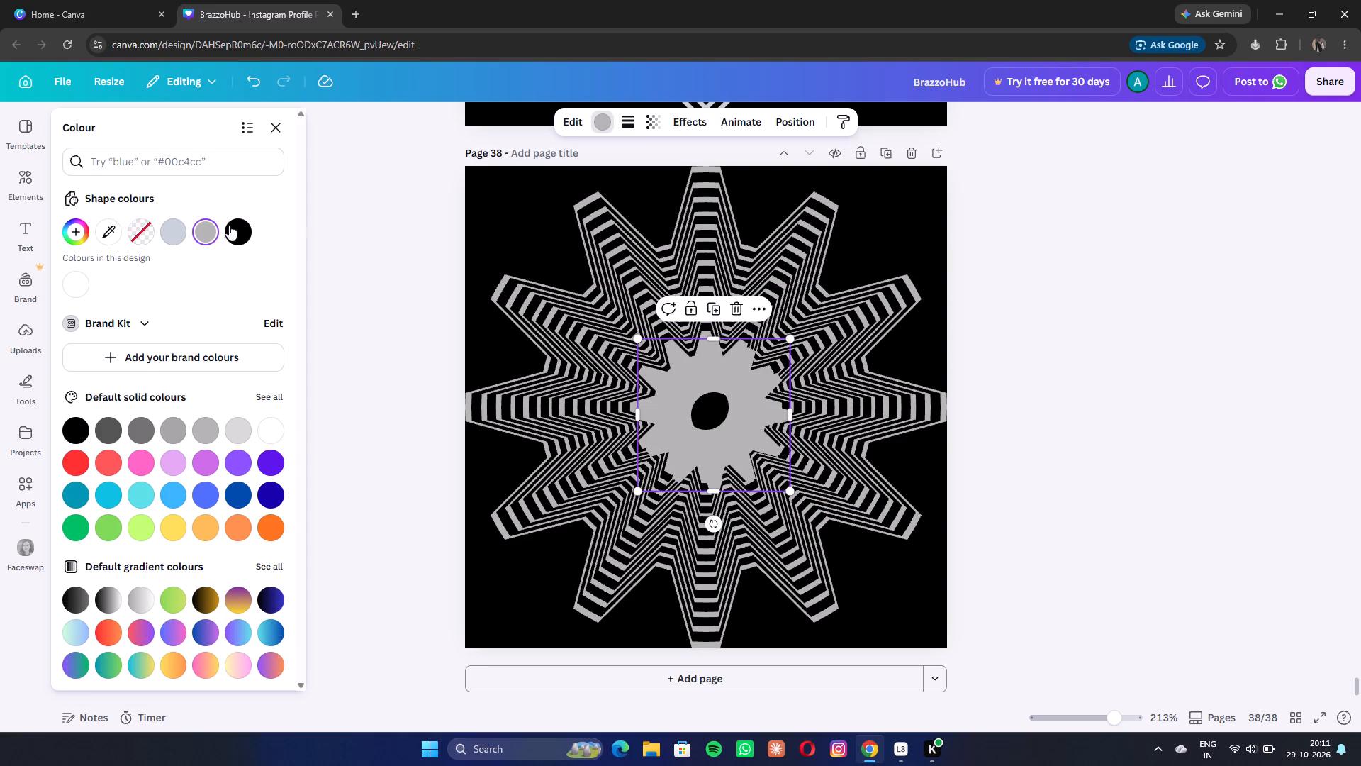
click(239, 236)
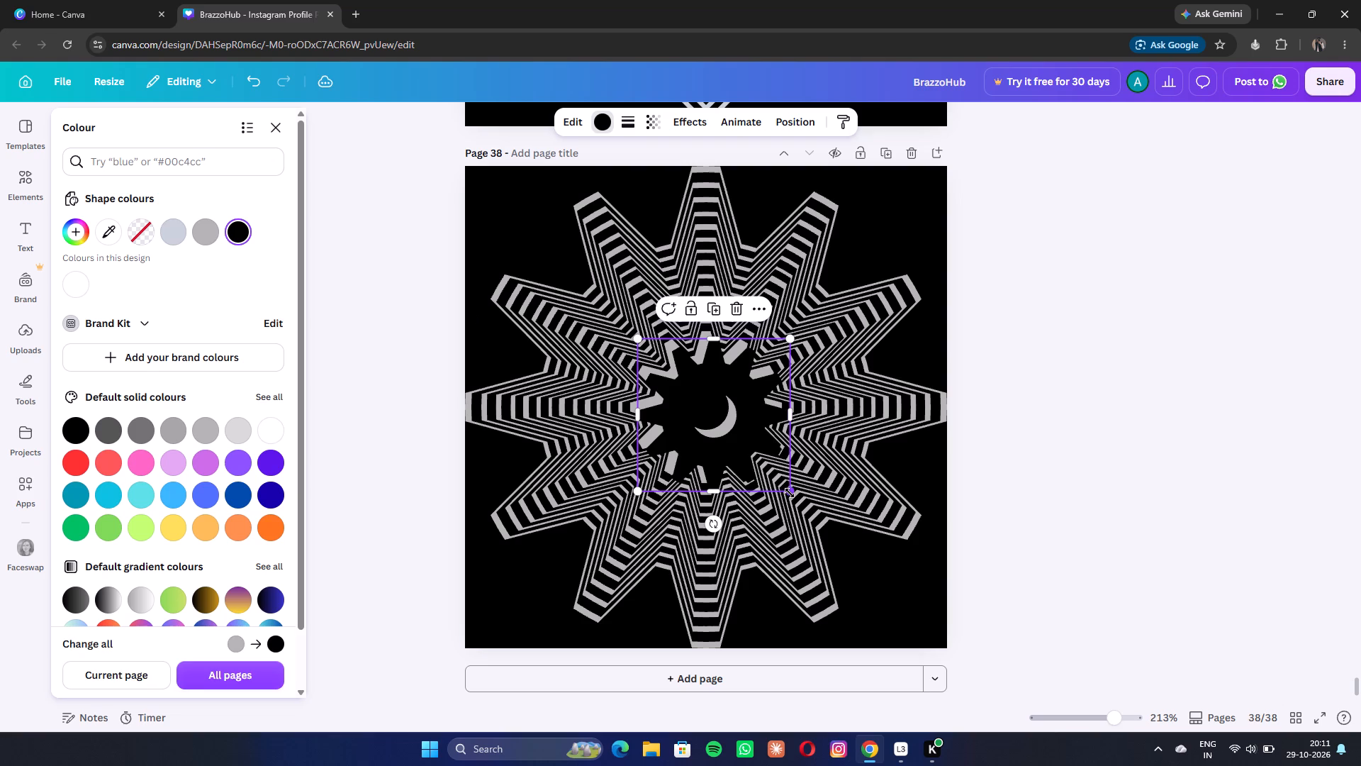
drag(790, 493, 774, 475)
click(744, 435)
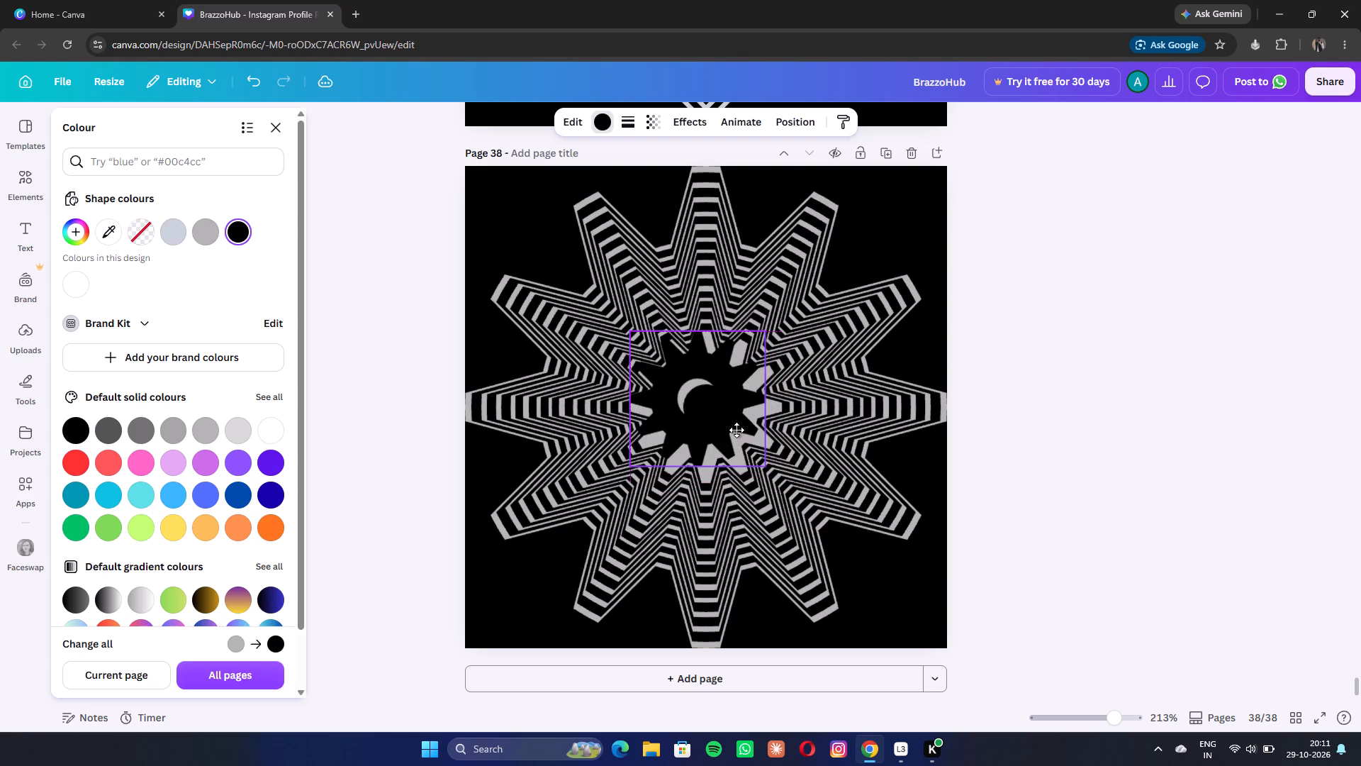
click(776, 474)
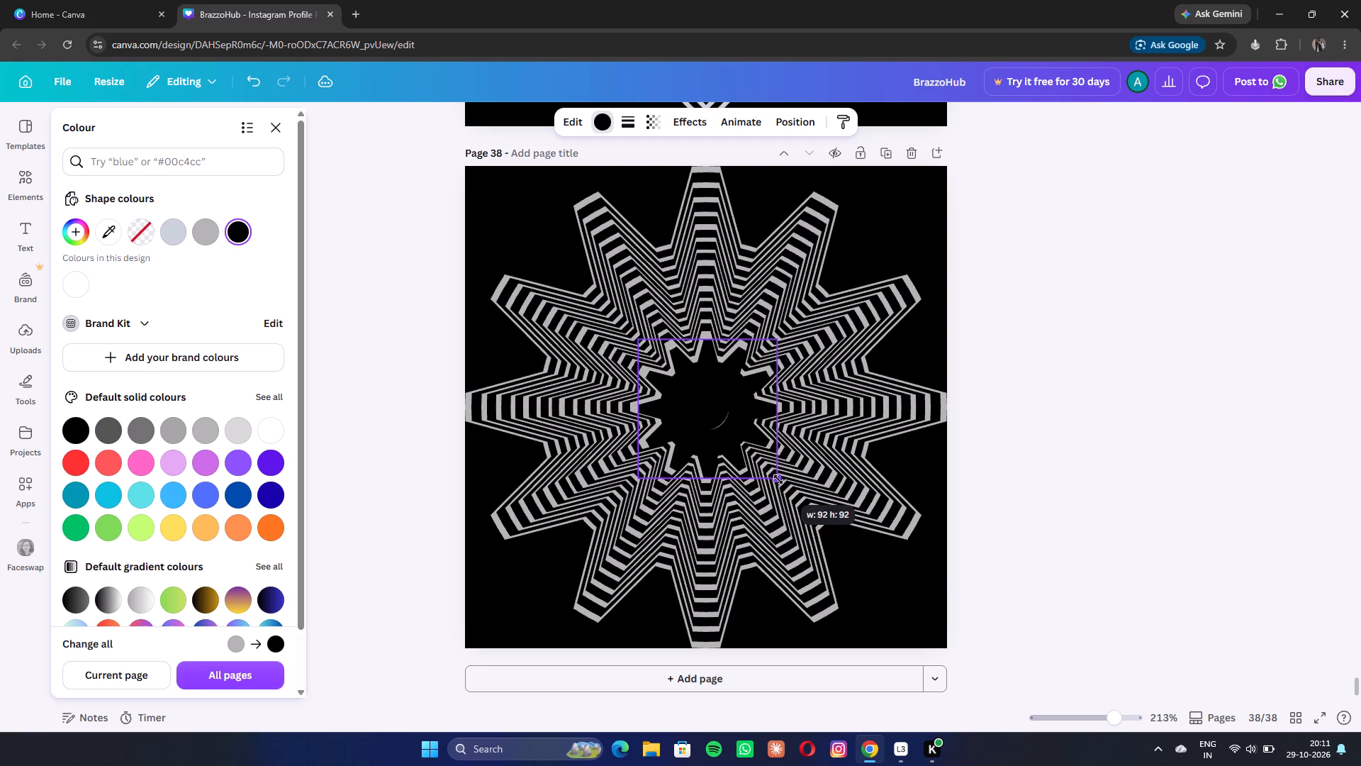
click(751, 445)
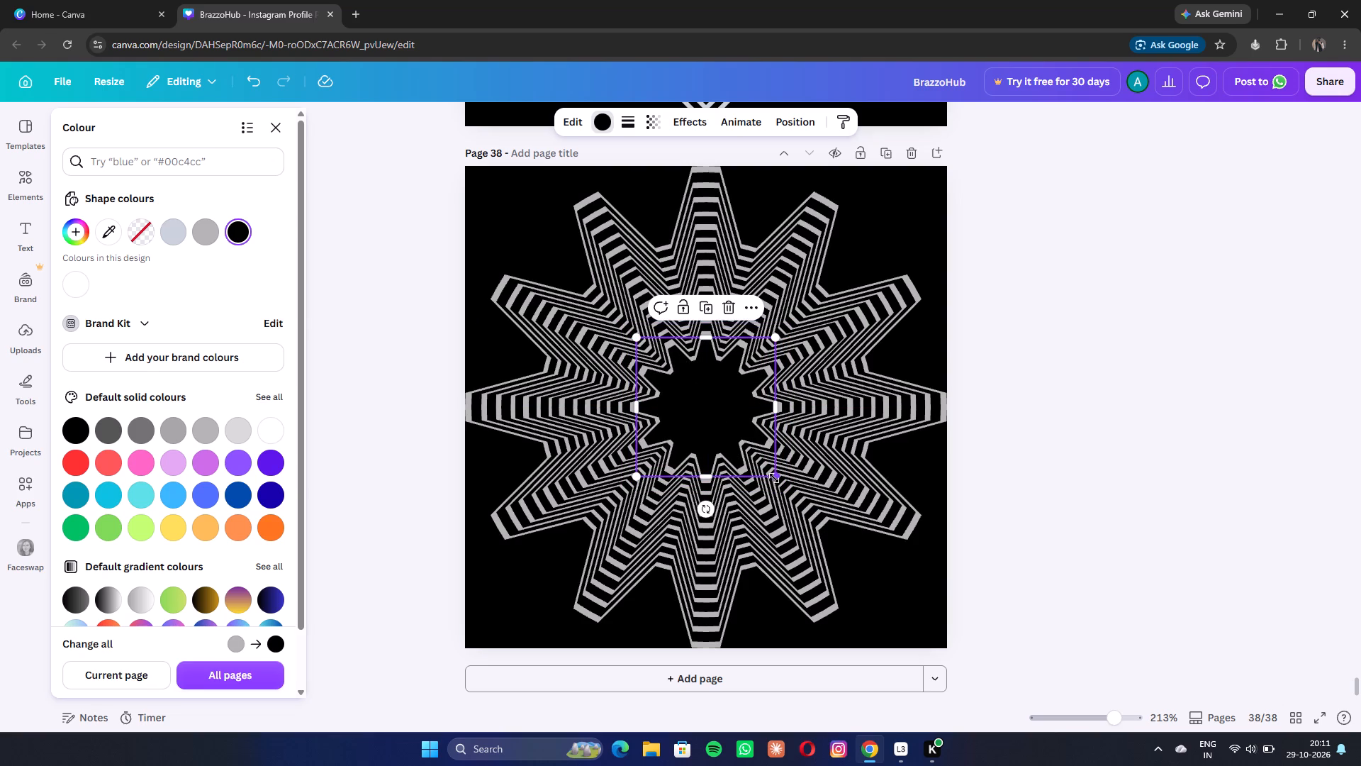
click(774, 478)
click(732, 436)
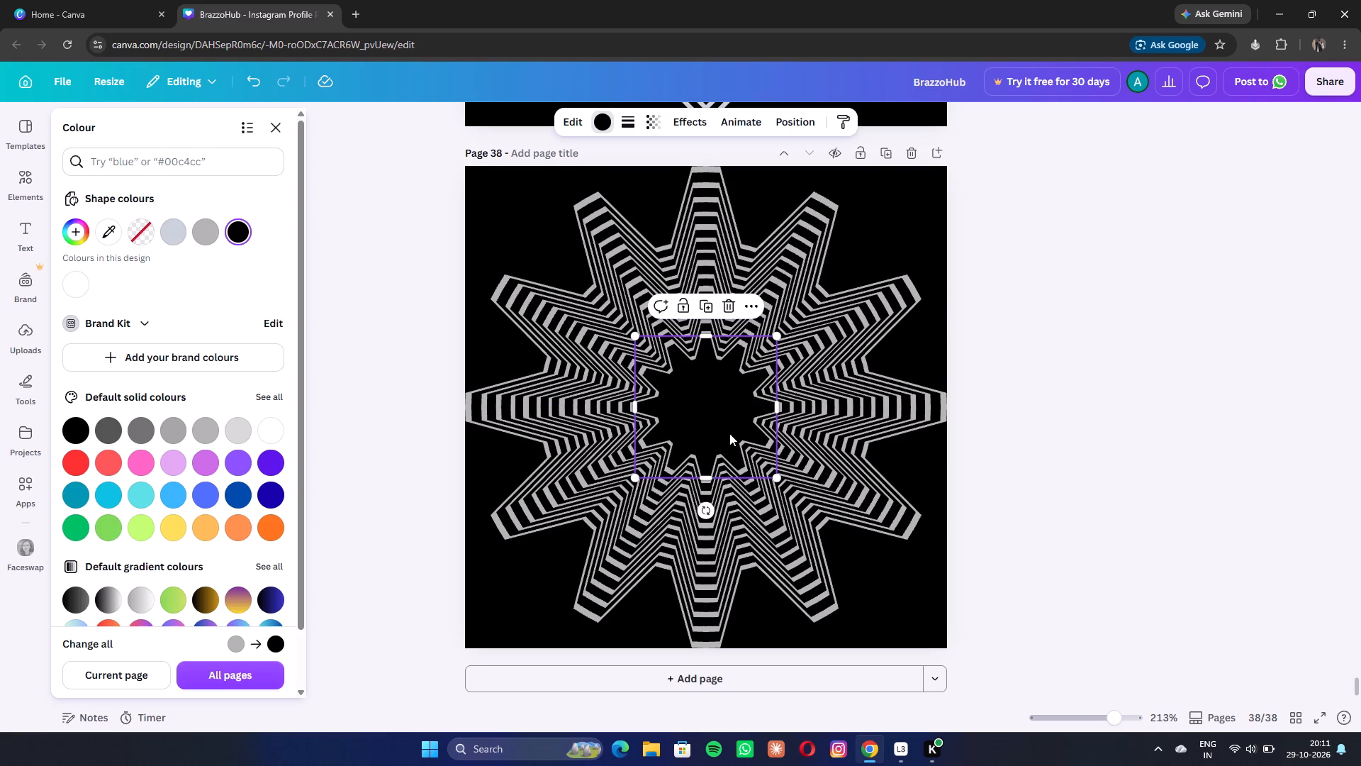
click(773, 477)
click(756, 449)
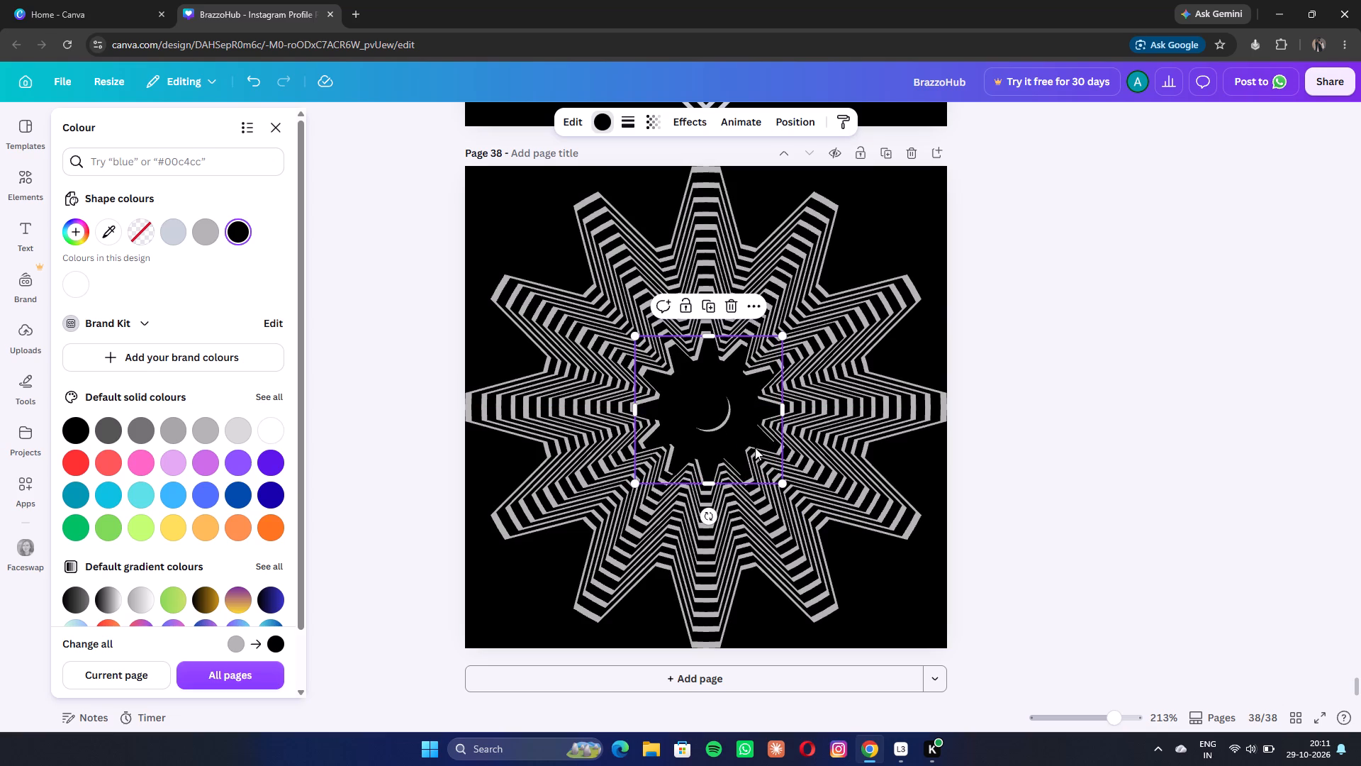
click(777, 480)
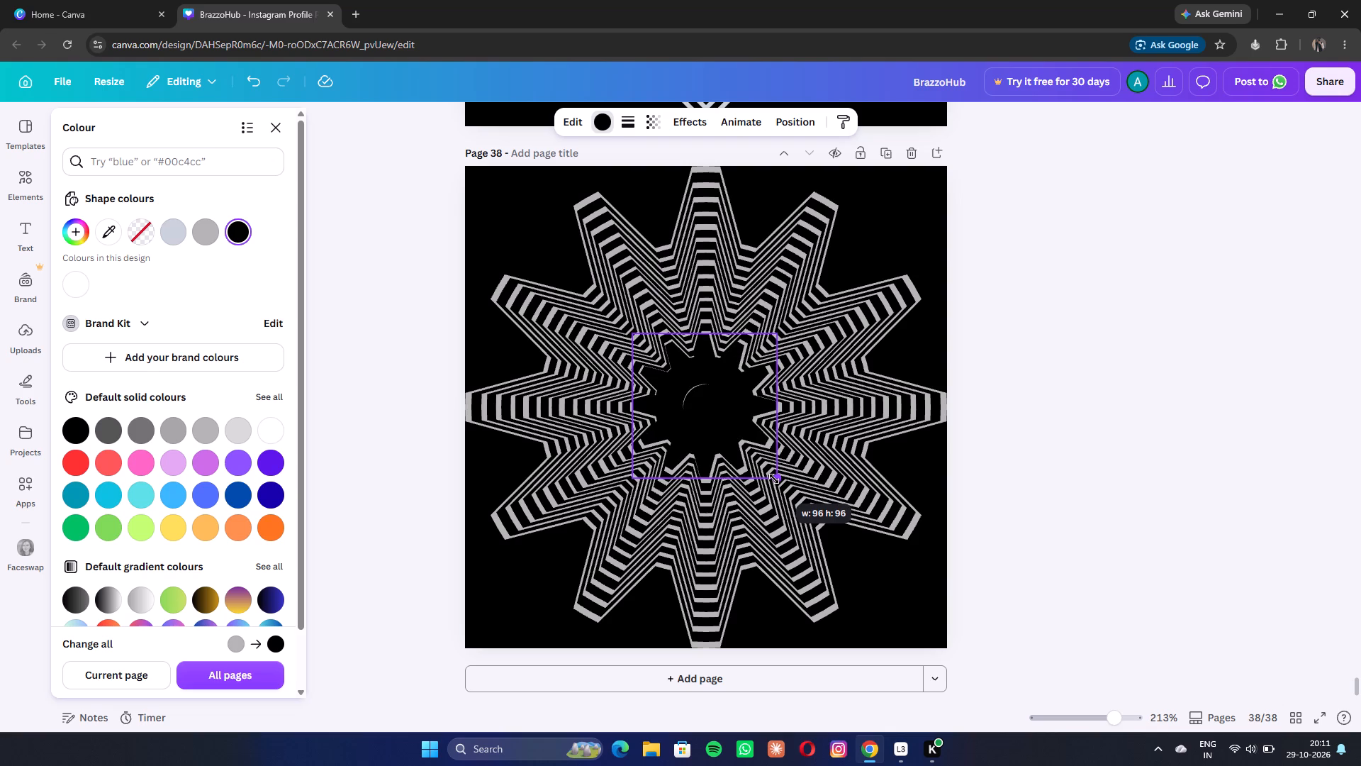
click(739, 426)
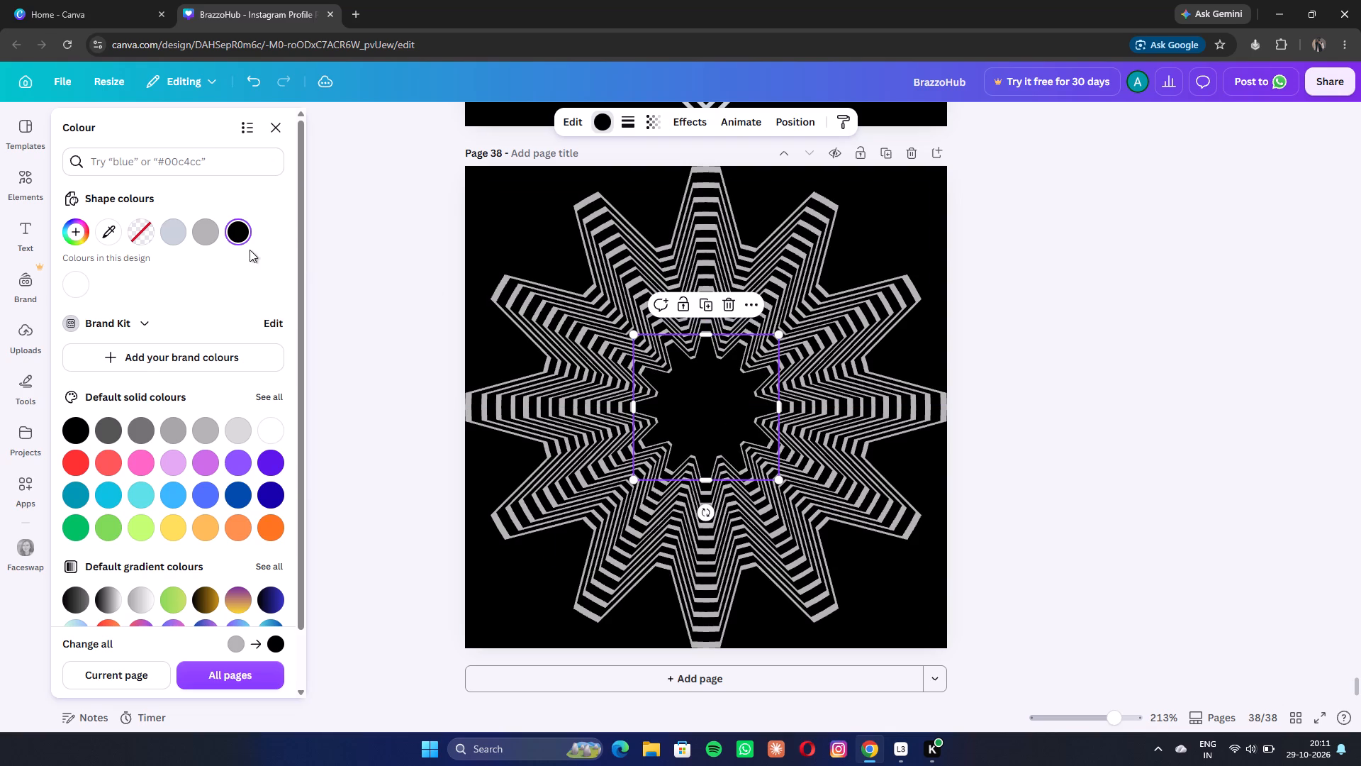
Nest a slightly smaller grey copy of the innermost black gear-star inside it, keeping the original black and centring the copy.
click(200, 238)
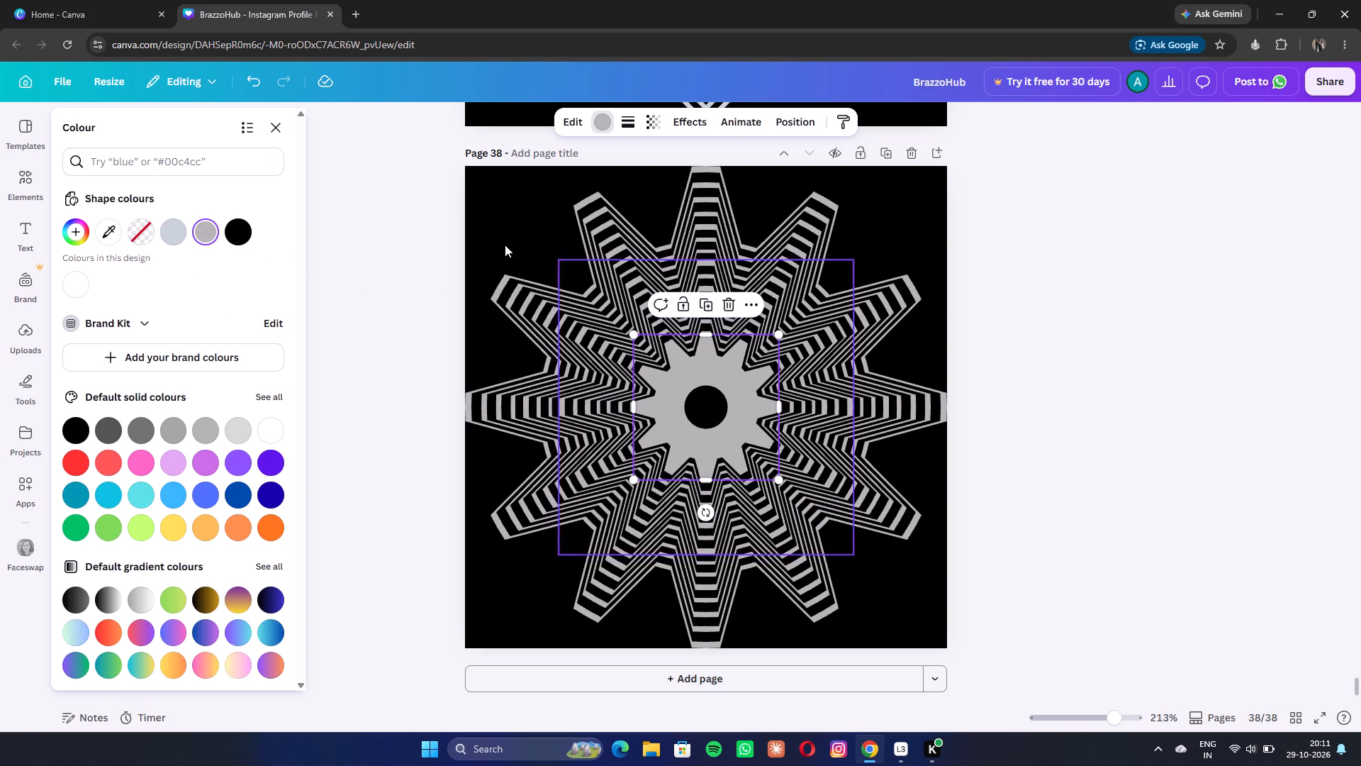
key(ctrl+z)
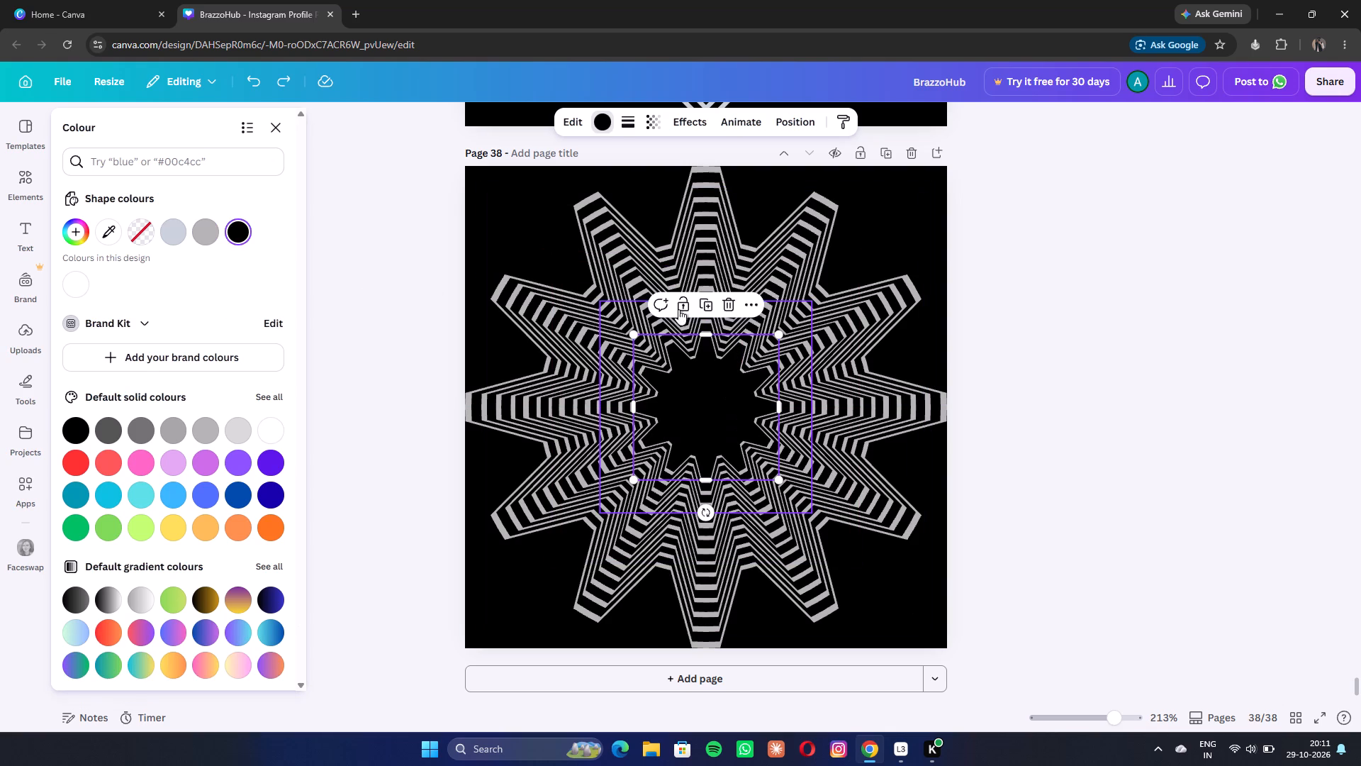
click(710, 304)
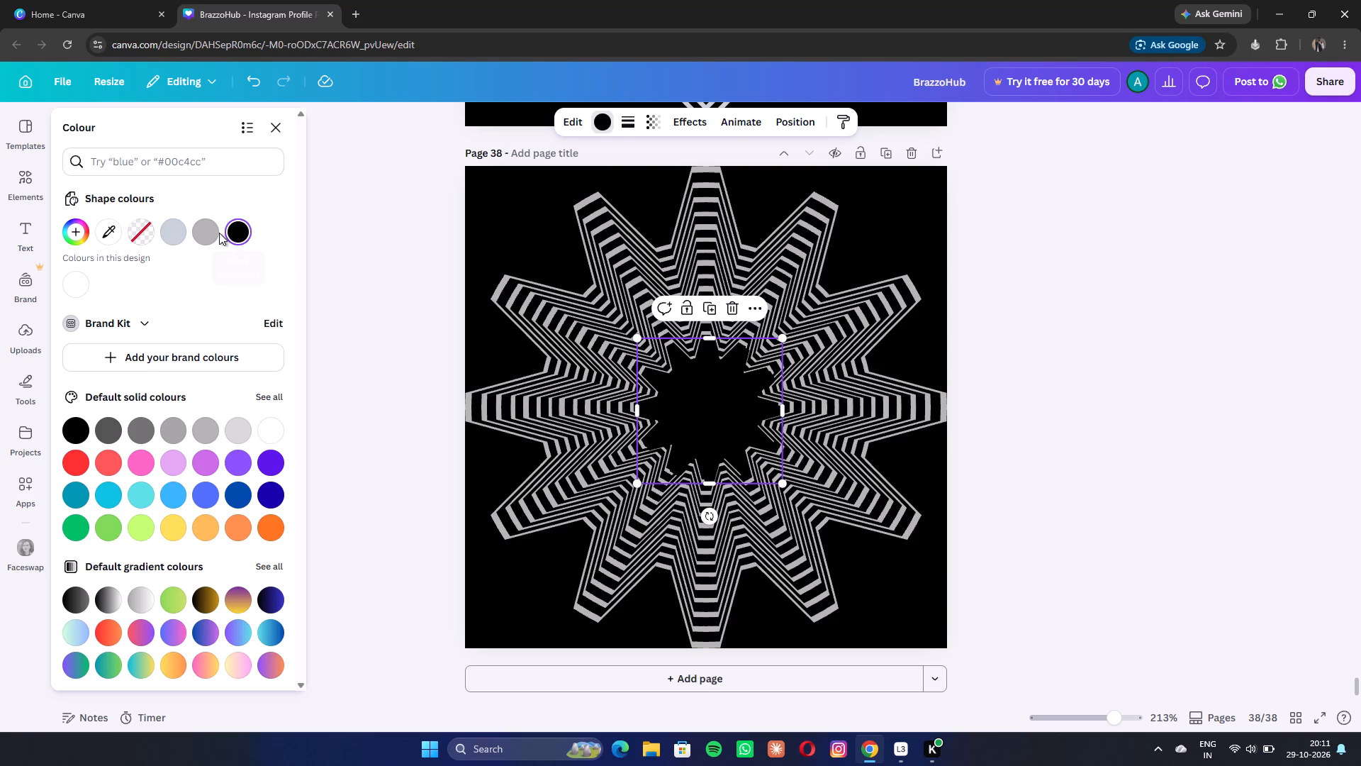
click(219, 233)
click(213, 235)
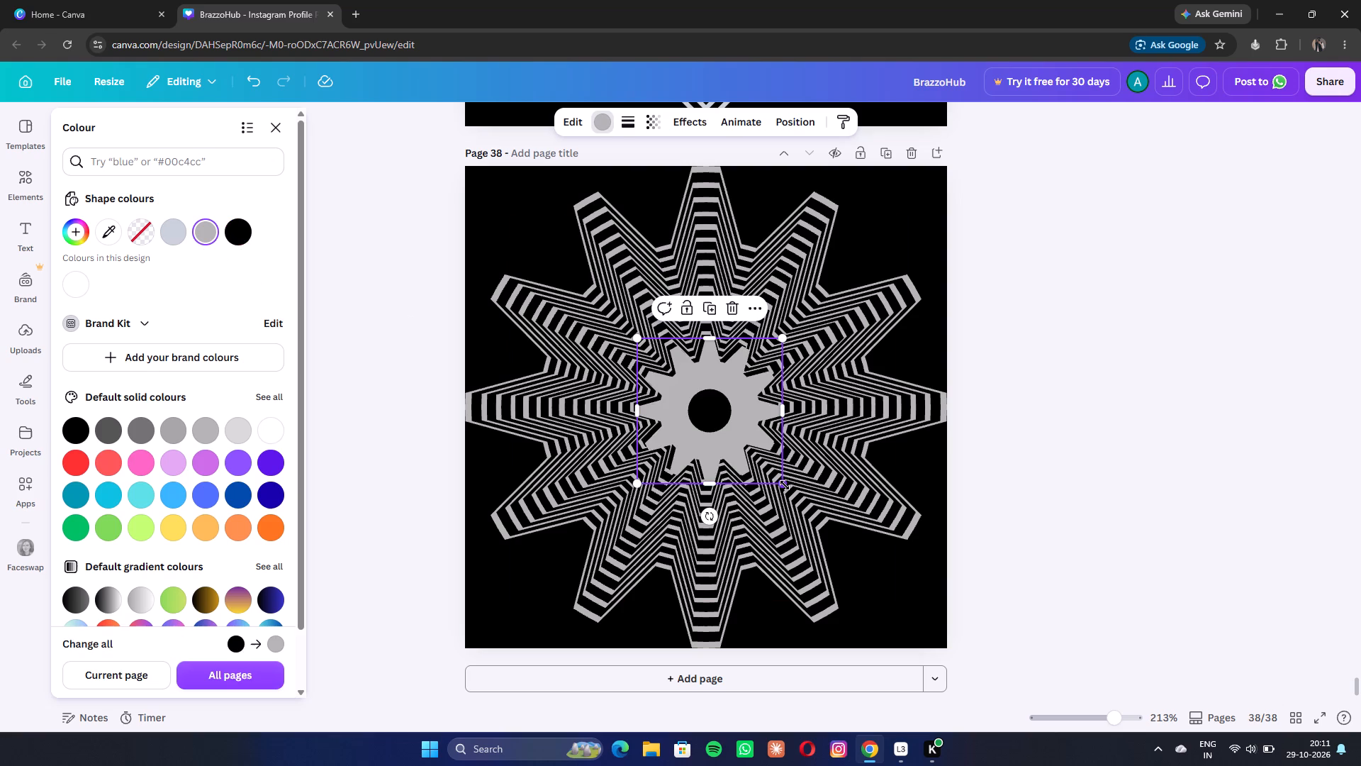
drag(785, 485, 766, 467)
click(727, 414)
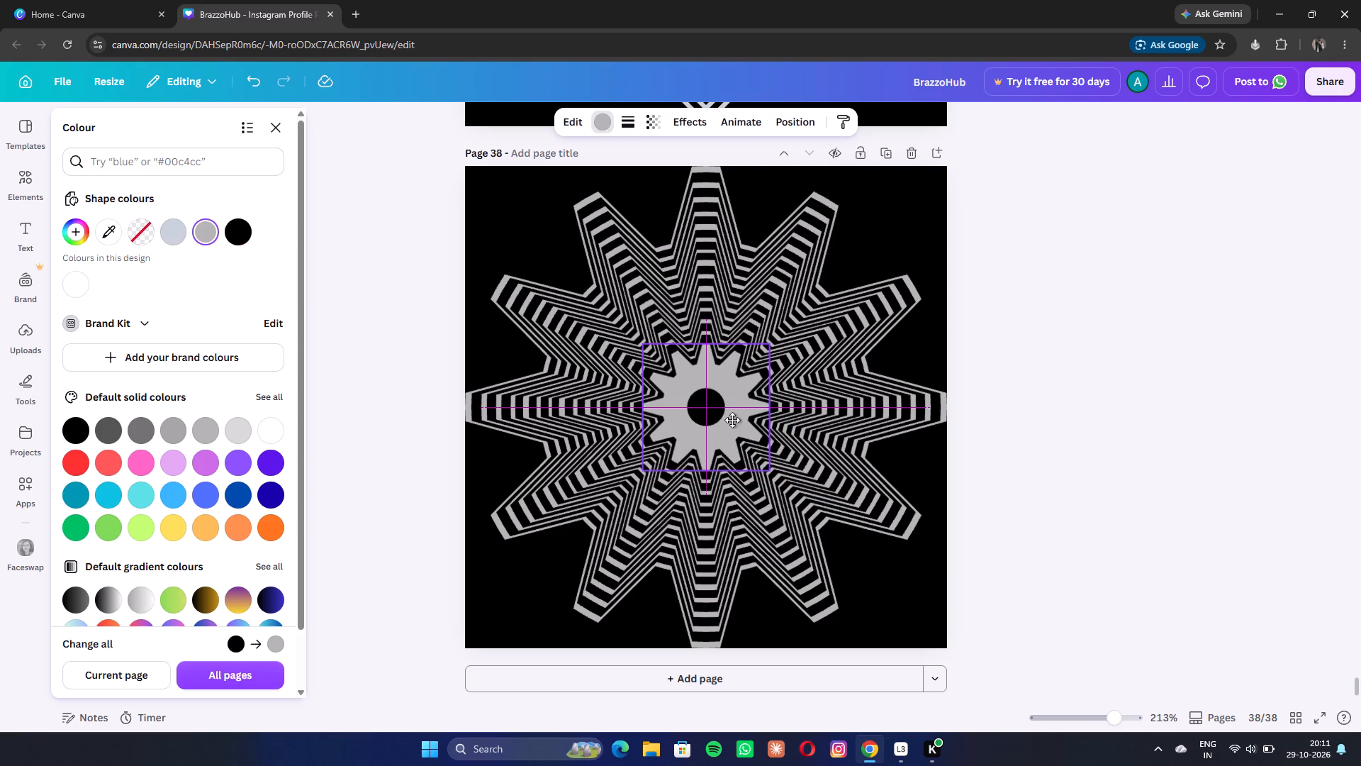
triple_click(769, 473)
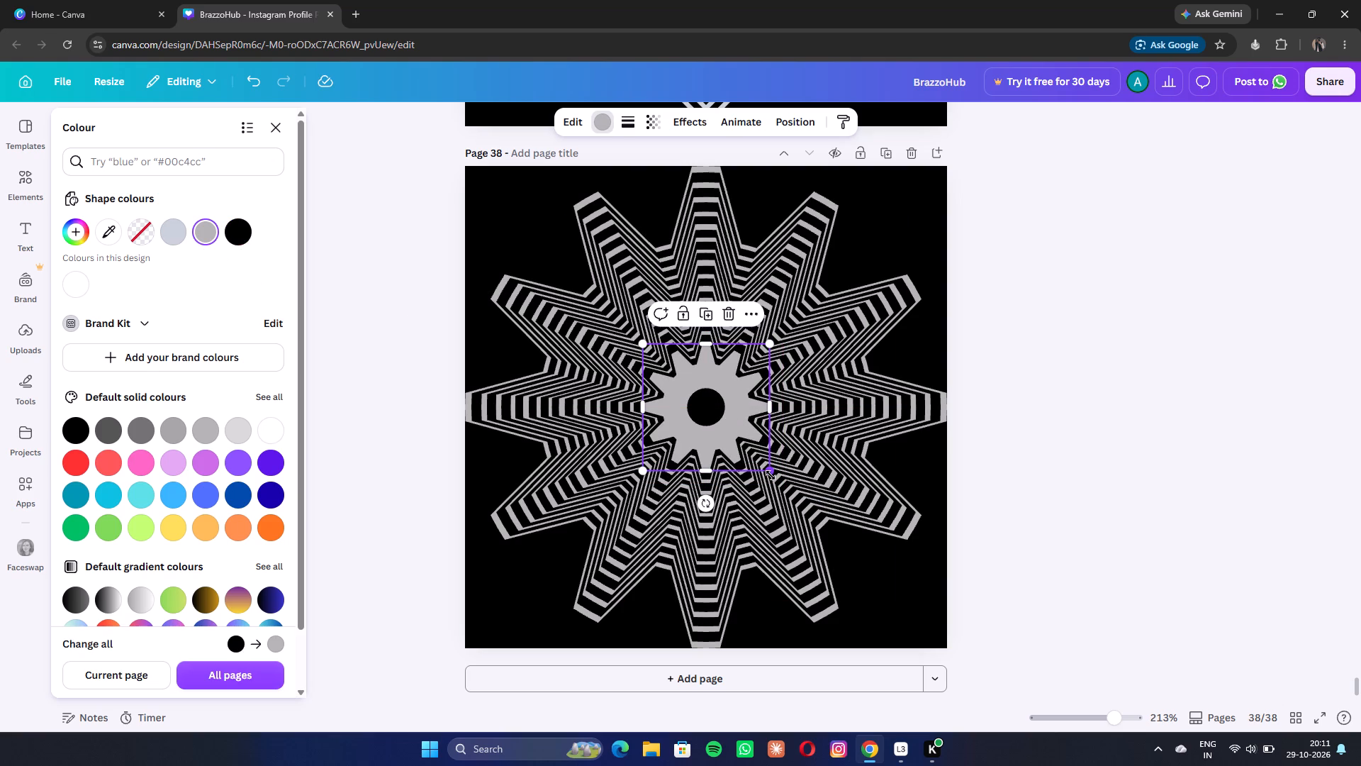
click(751, 431)
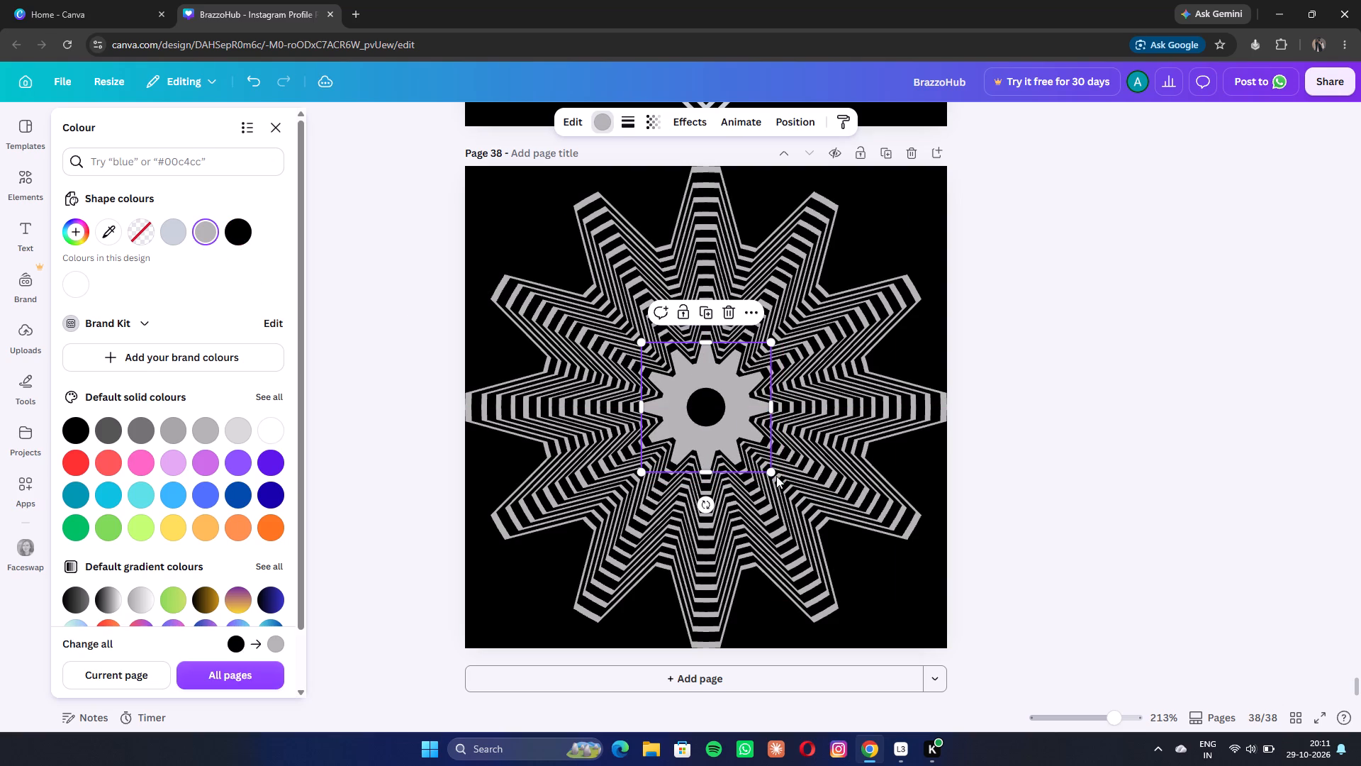
click(772, 472)
click(730, 423)
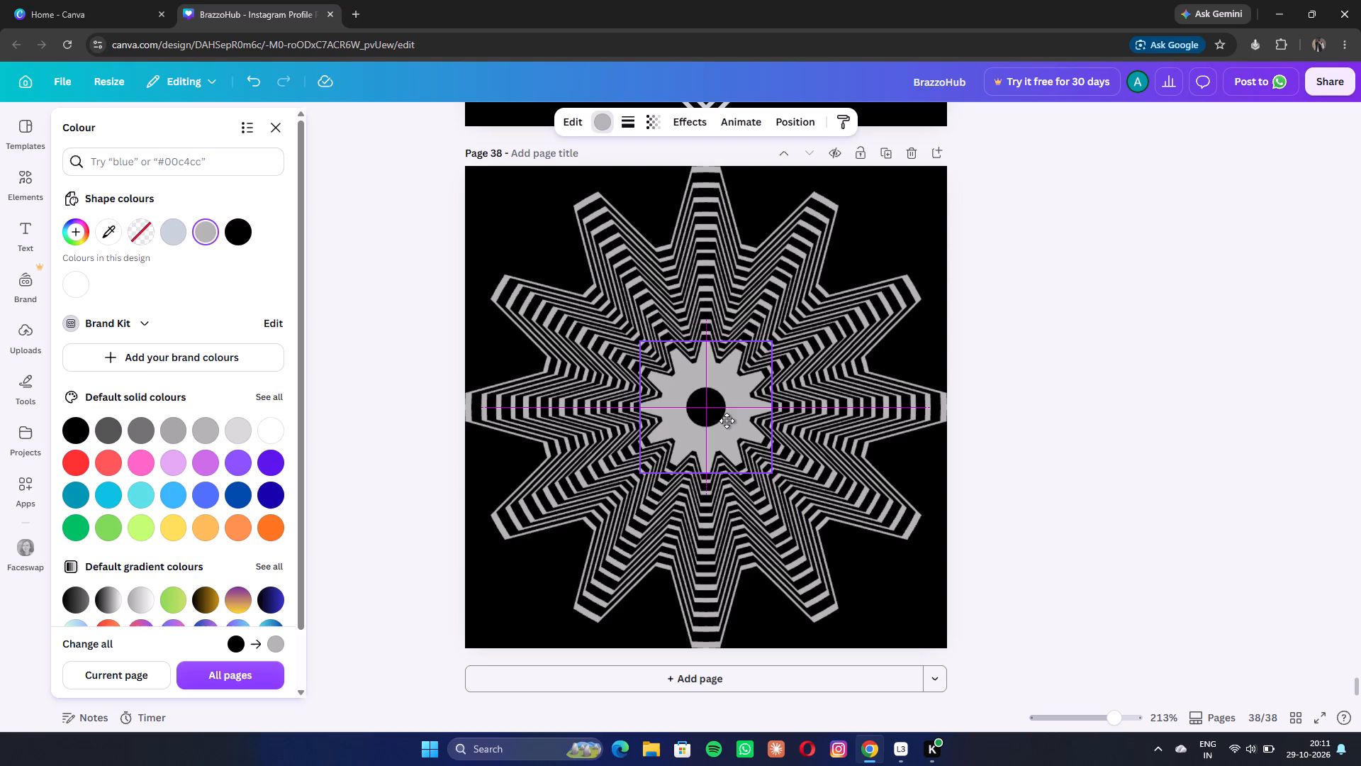
Duplicate the innermost grey gear-star twice, colour the top copy black and move it towards the pattern's centre.
double_click(705, 316)
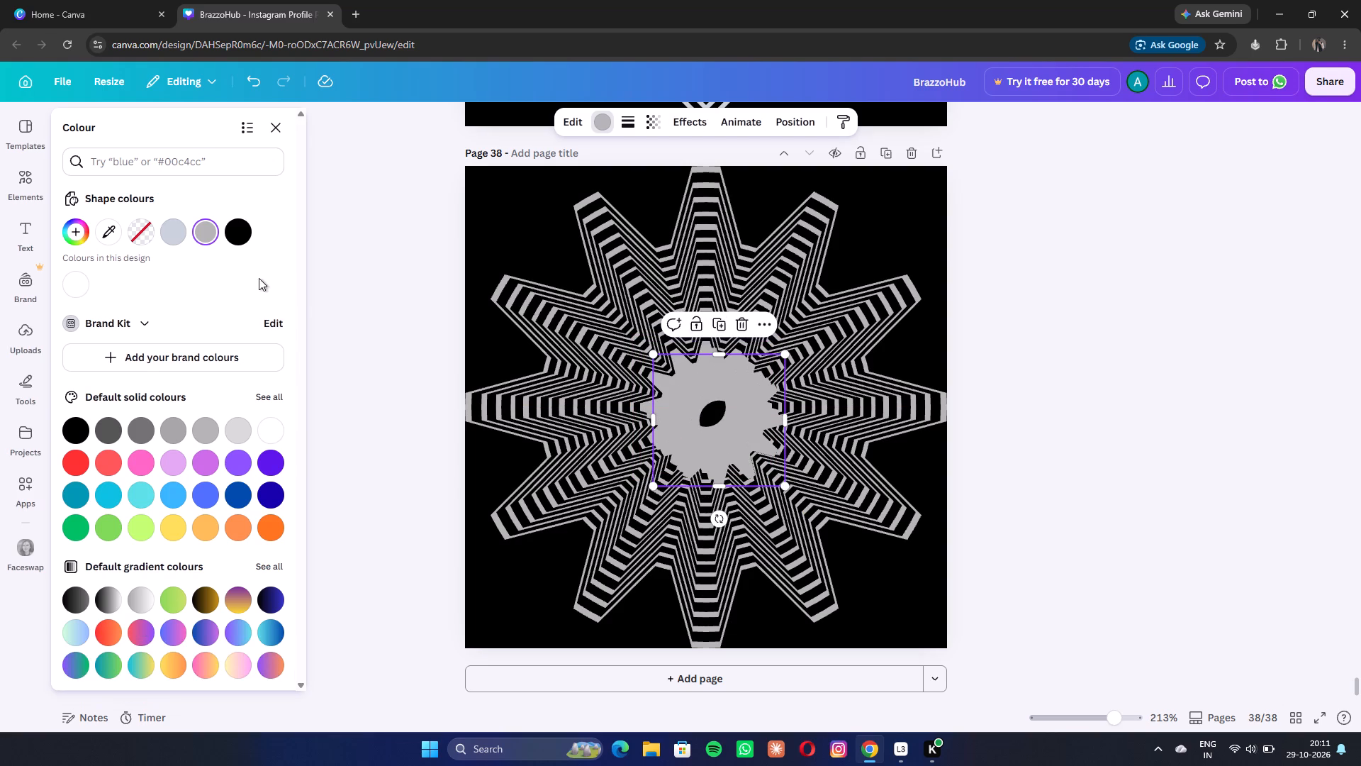
click(250, 236)
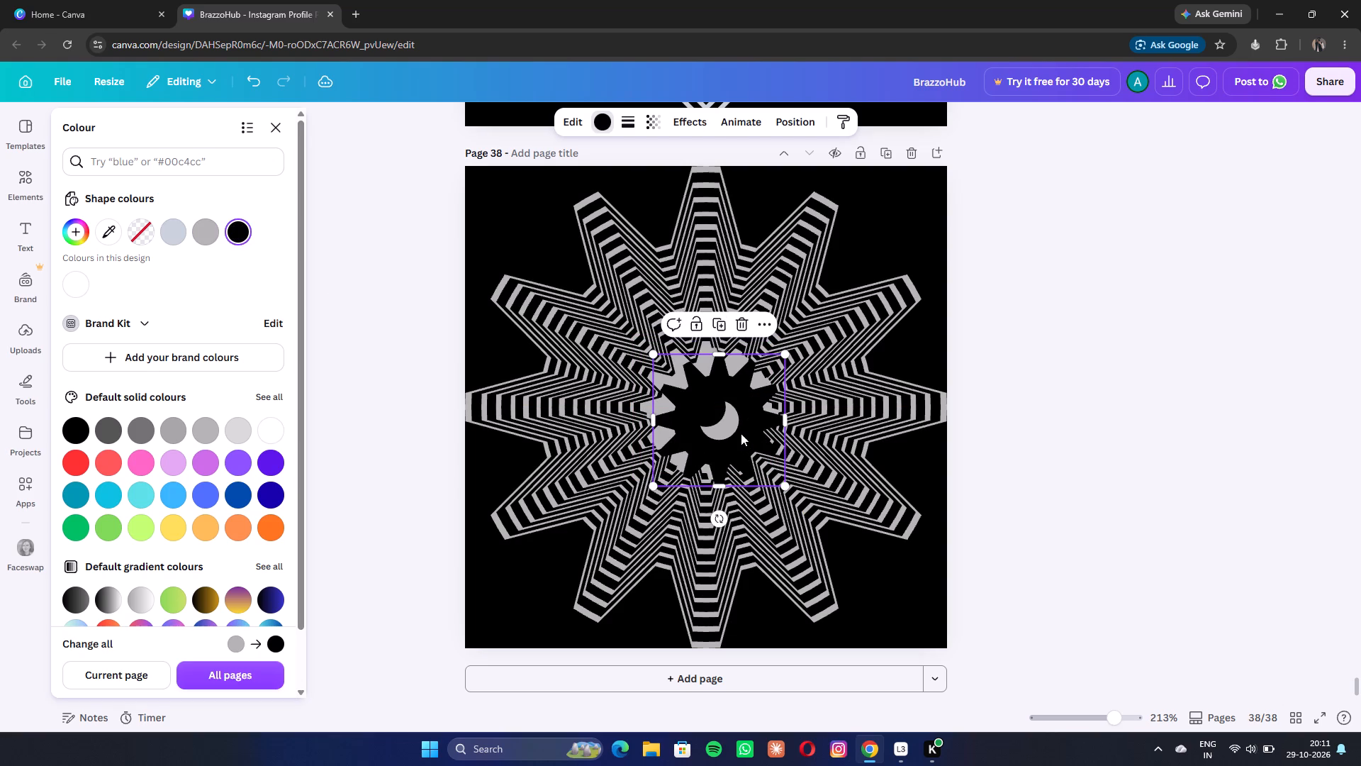
drag(741, 433, 731, 424)
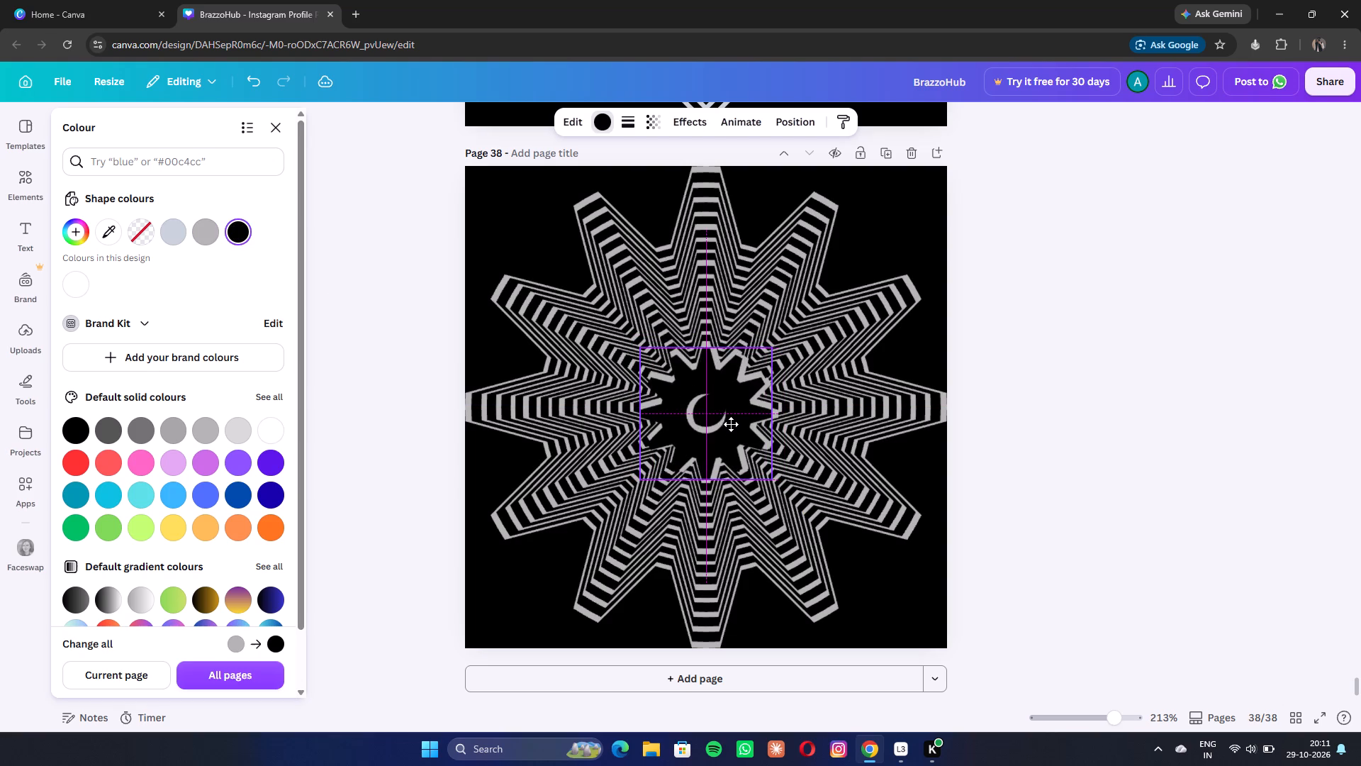
drag(731, 424, 731, 423)
click(731, 424)
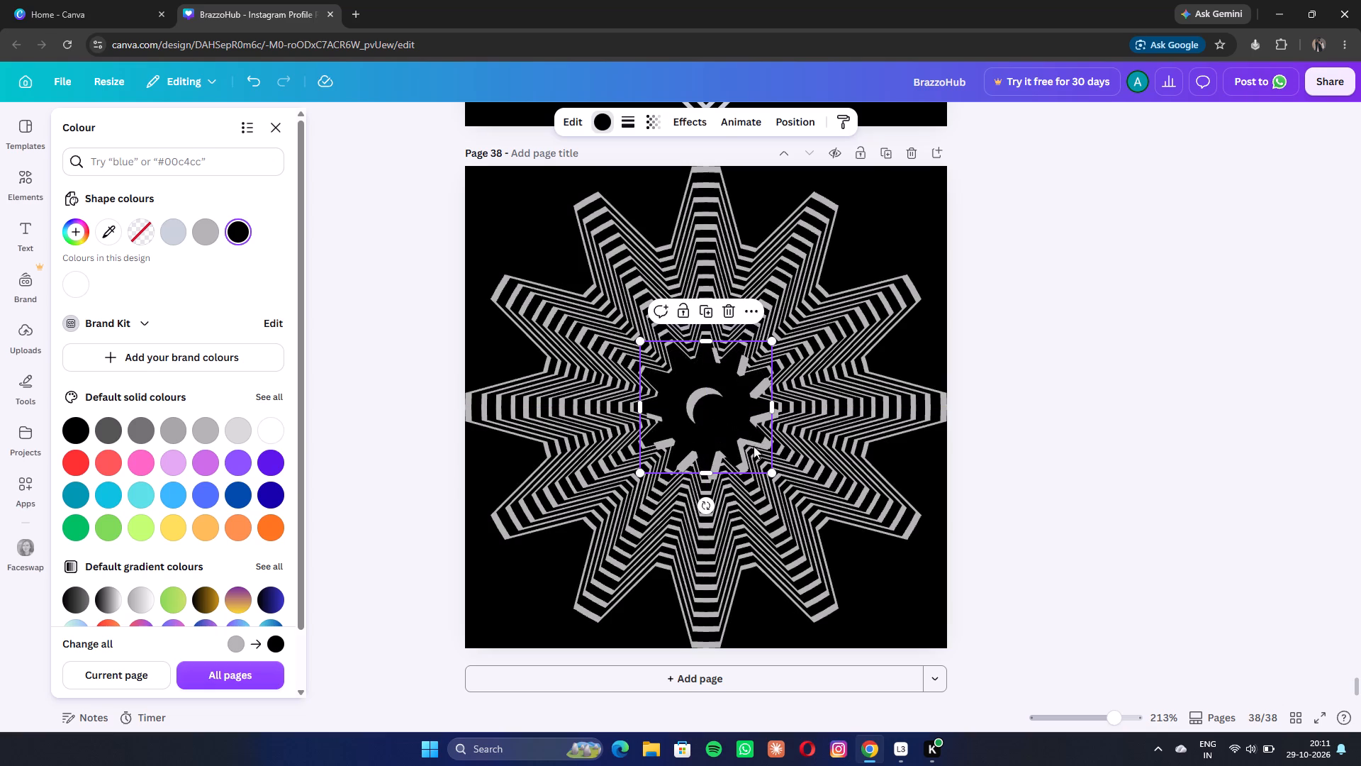
Separate the overlapping gear-star copies at the centre of page 38 and delete the surplus black one.
click(722, 394)
drag(732, 406, 837, 419)
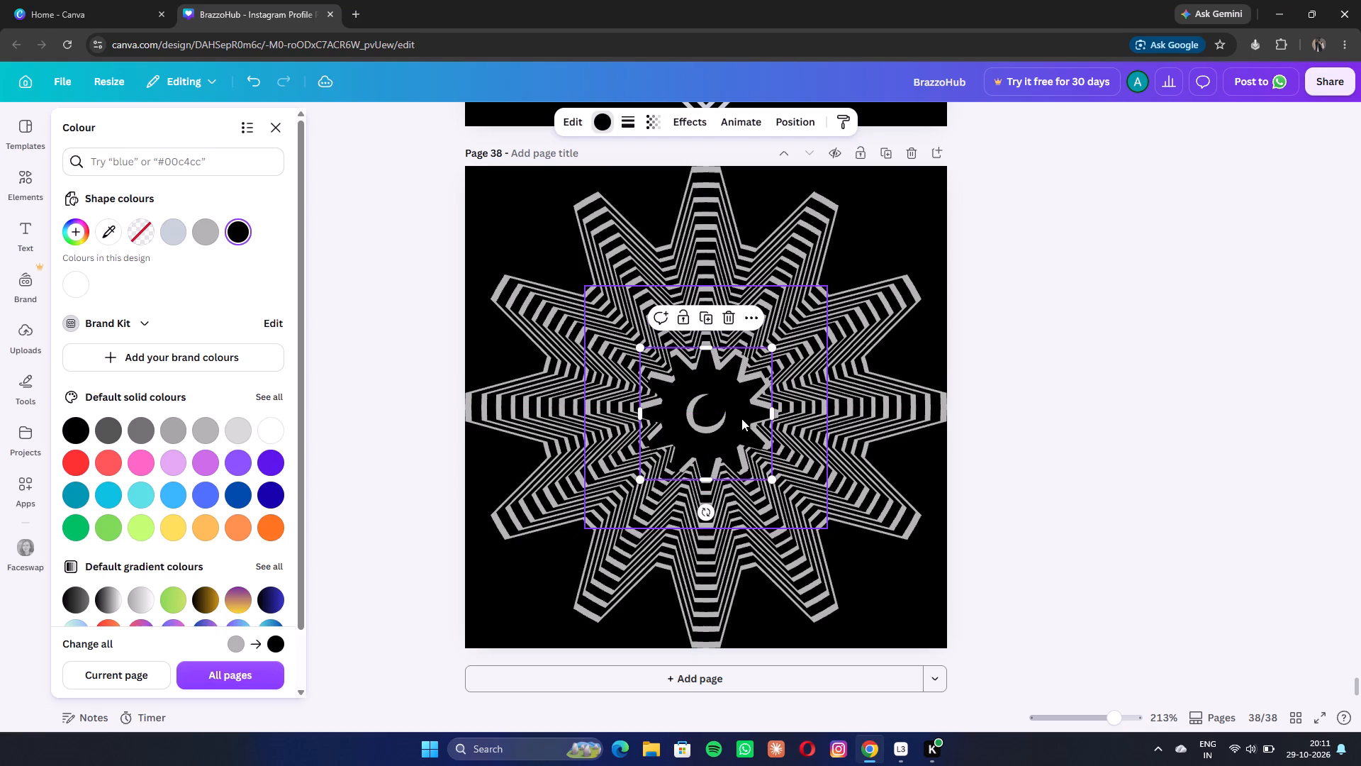
drag(700, 423, 751, 420)
drag(753, 419, 813, 399)
drag(681, 418, 680, 418)
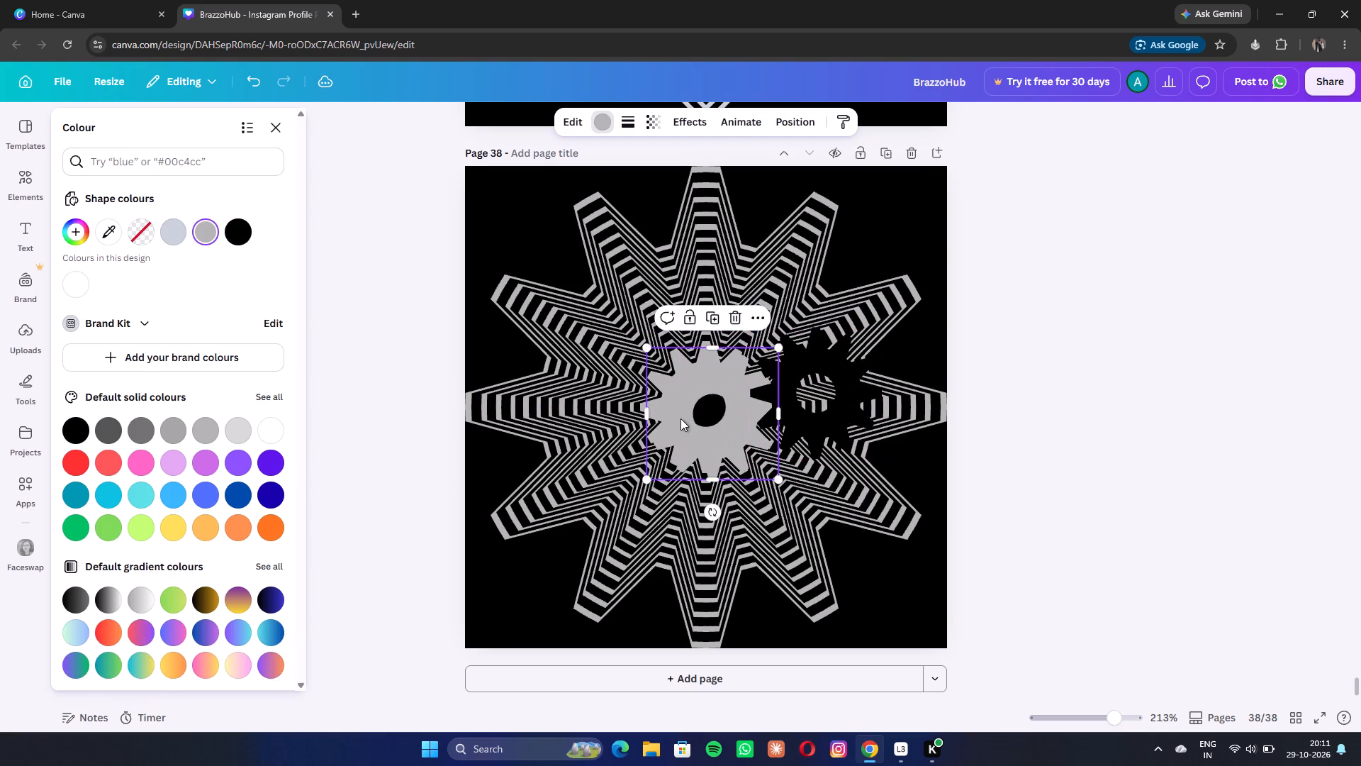
drag(680, 418, 617, 389)
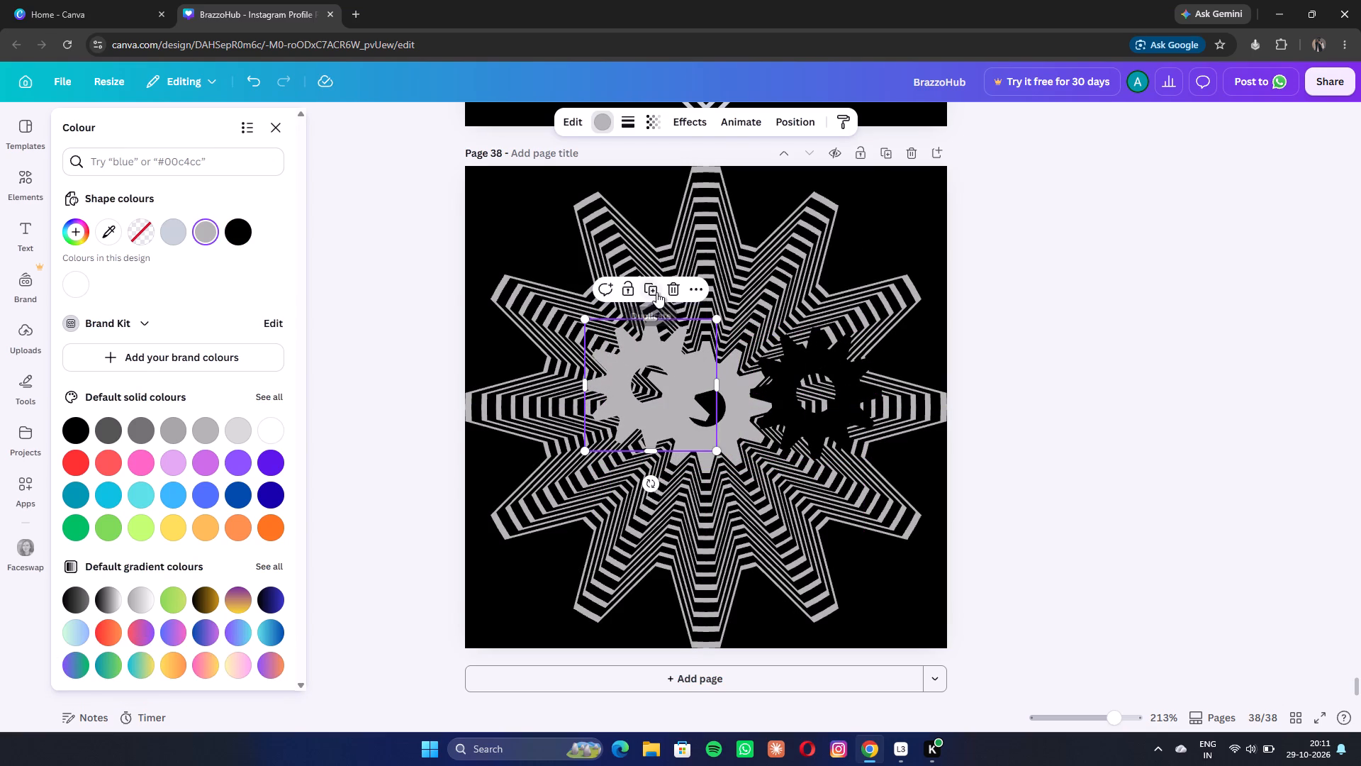
click(834, 370)
click(836, 294)
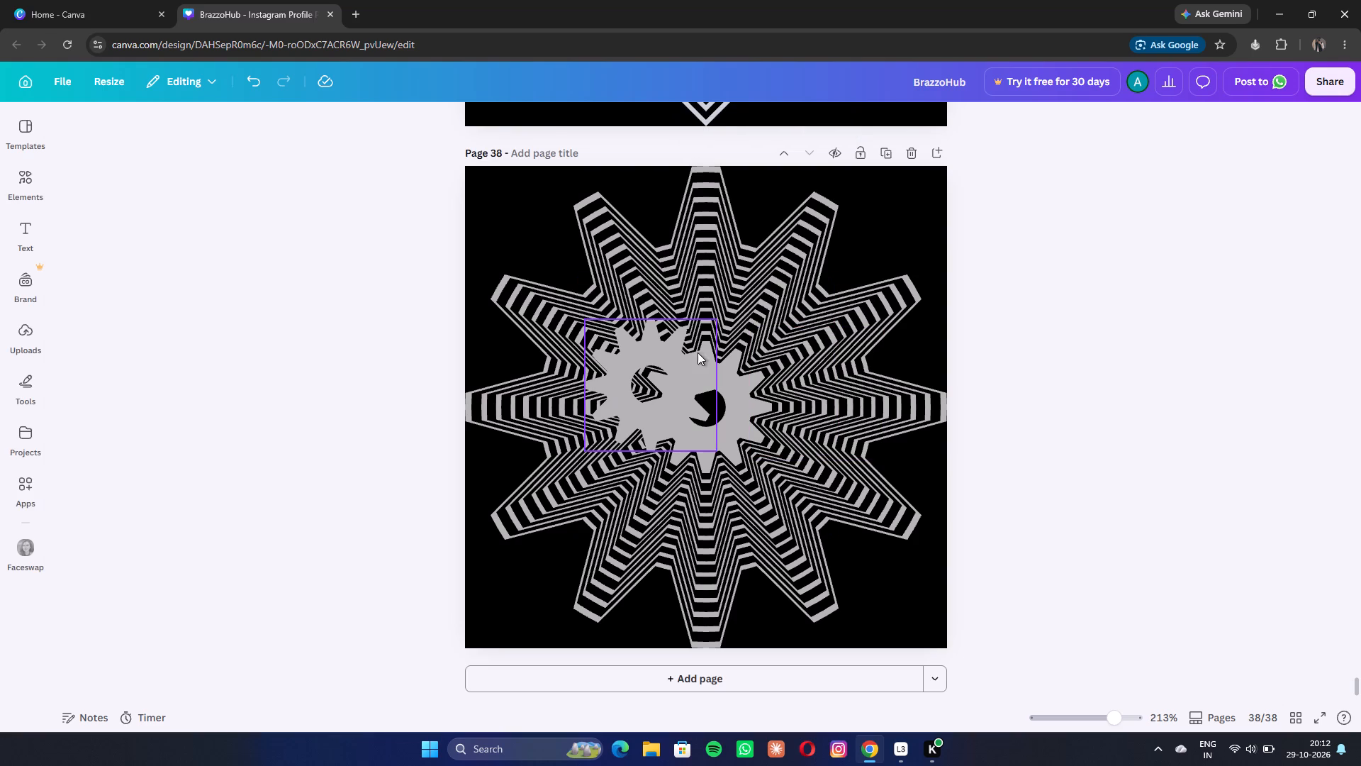
Colour the offset grey gear-star copy black, shrink it slightly and centre it inside the innermost grey gear-star on page 38.
click(644, 376)
click(601, 127)
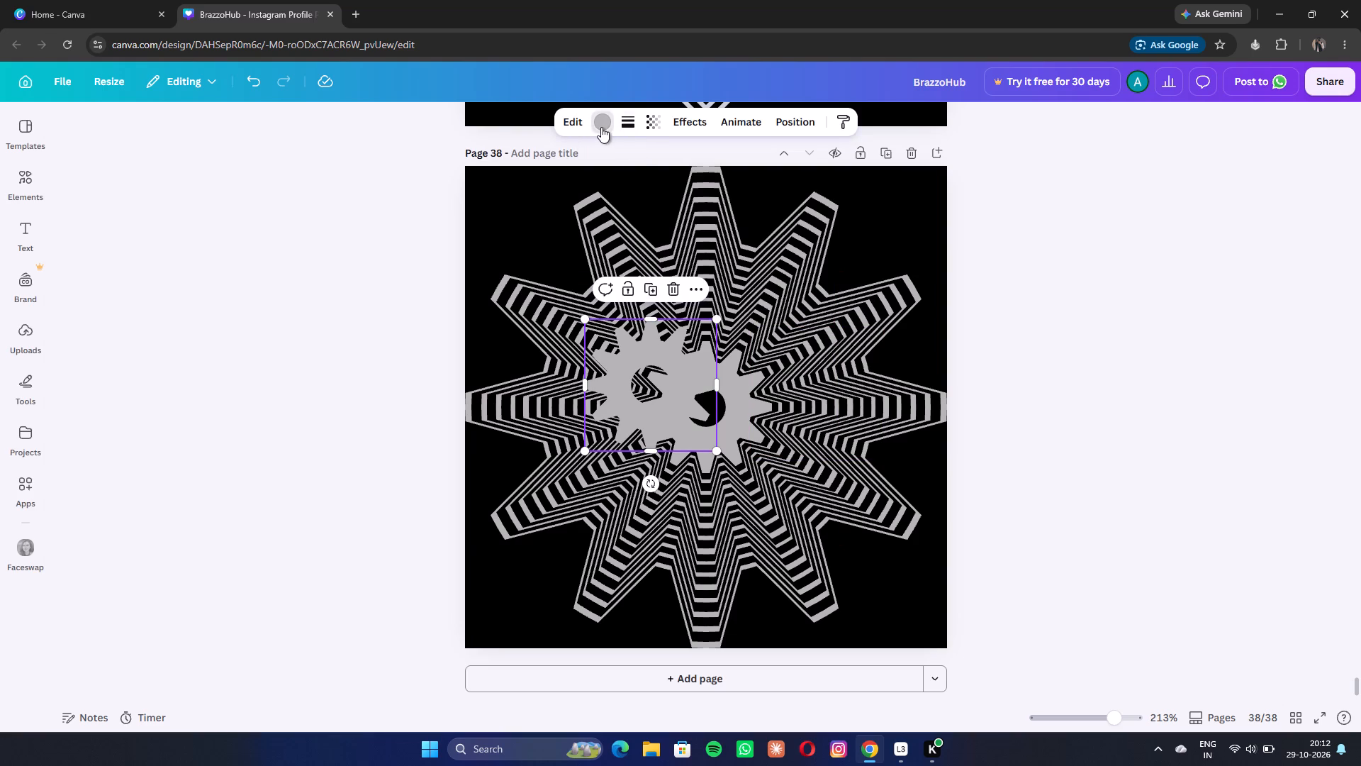
click(231, 236)
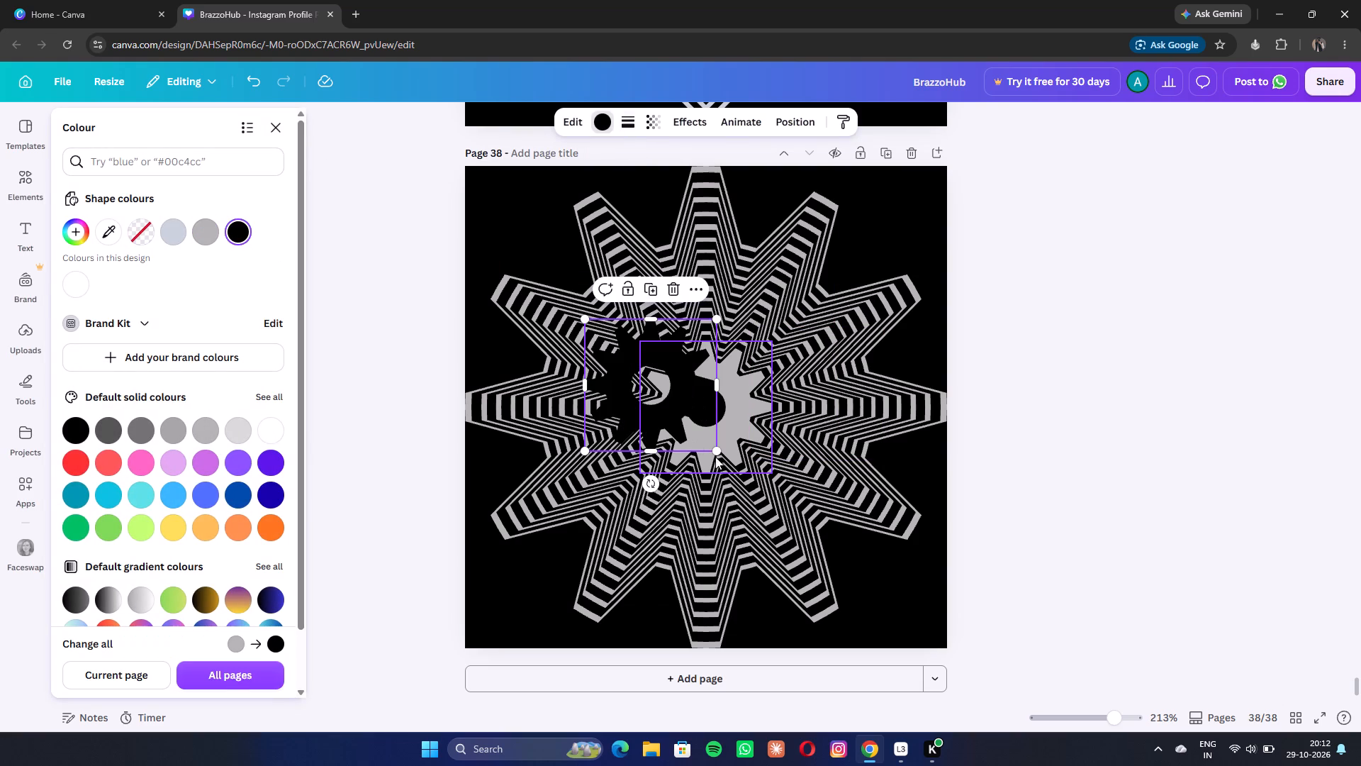
drag(716, 454, 706, 446)
drag(659, 400, 717, 424)
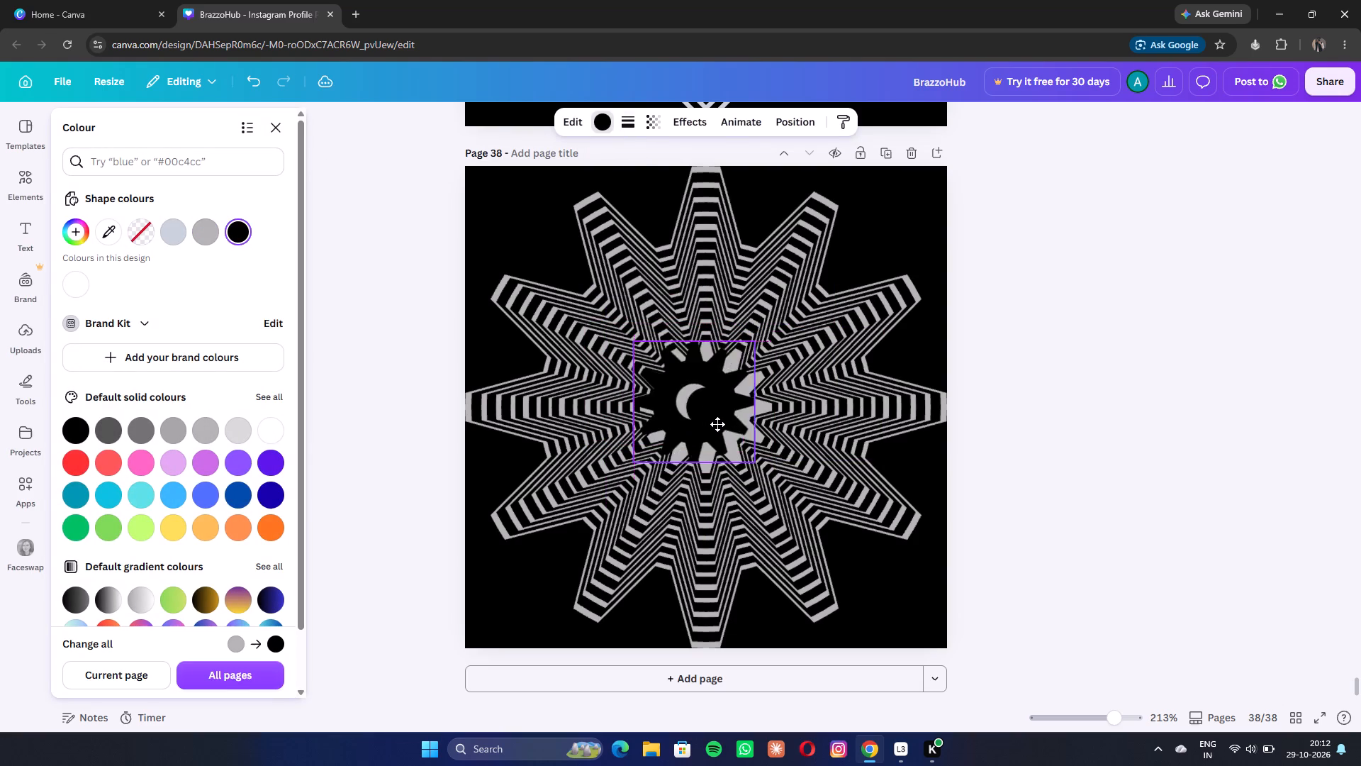
drag(717, 424, 720, 427)
click(767, 466)
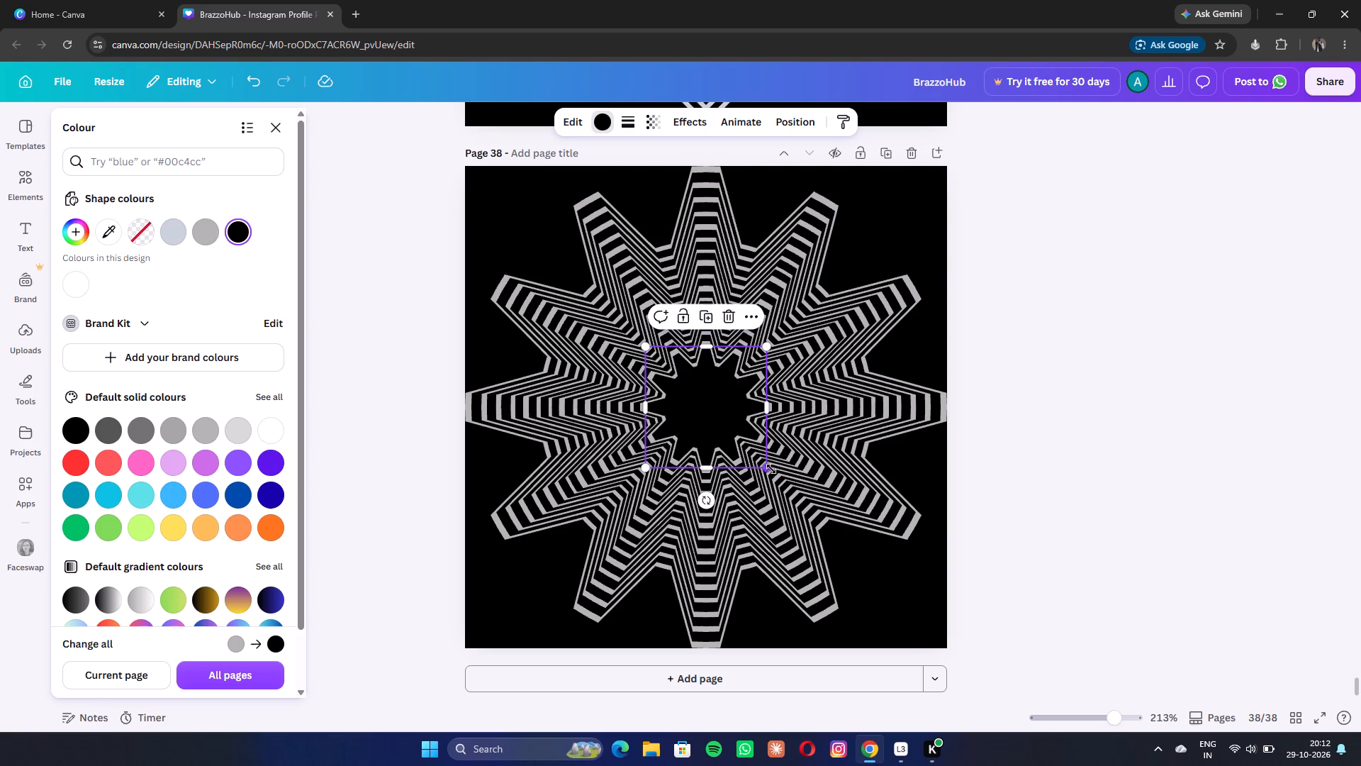
click(732, 422)
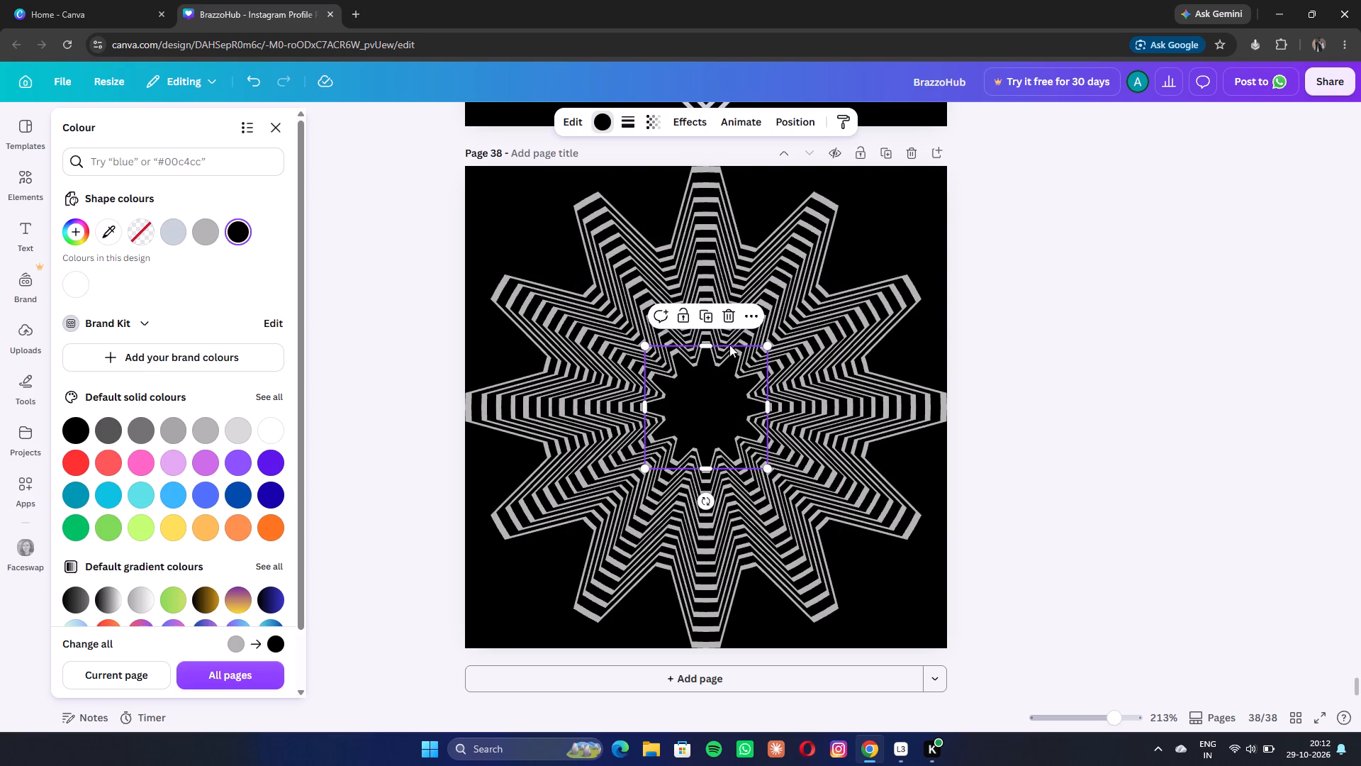
Nest a slightly smaller grey copy of the innermost black gear-star inside it, centred on page 38.
click(703, 321)
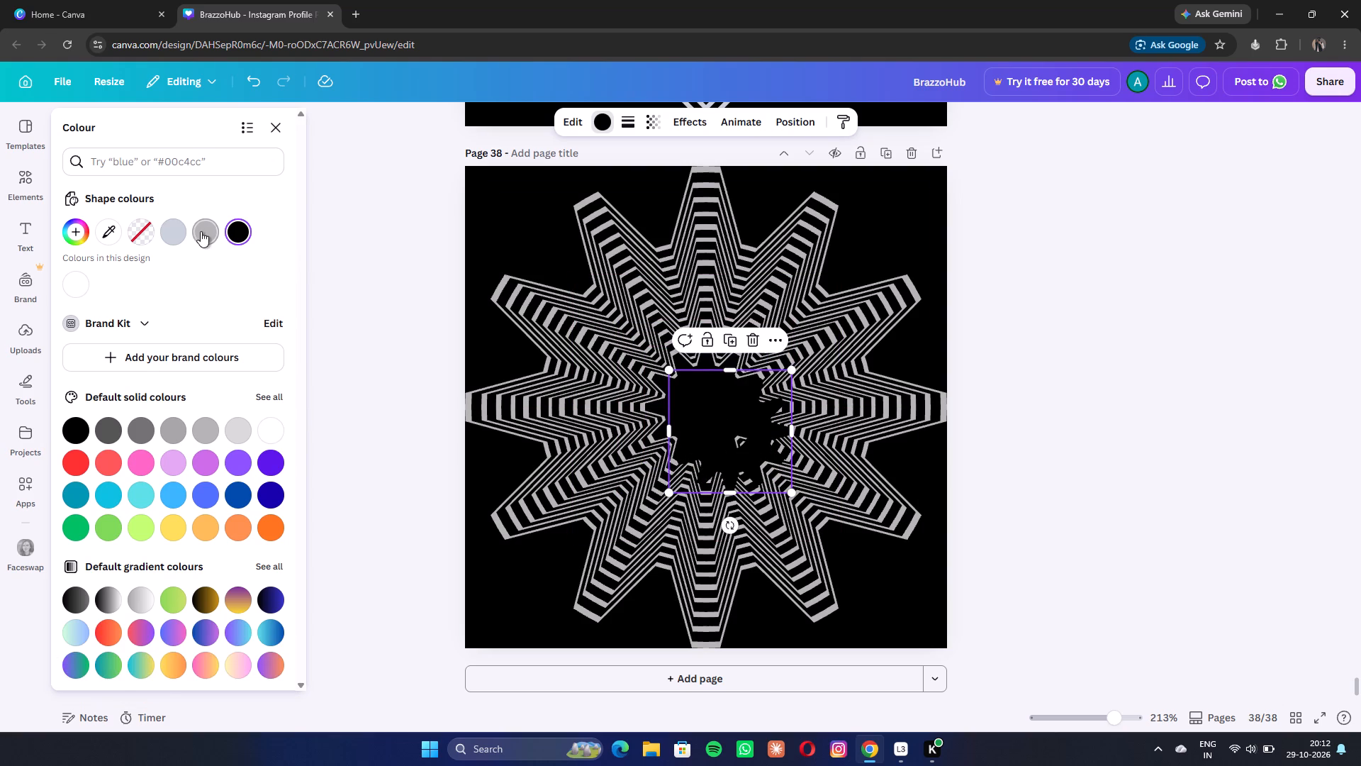
click(201, 231)
drag(770, 464, 757, 452)
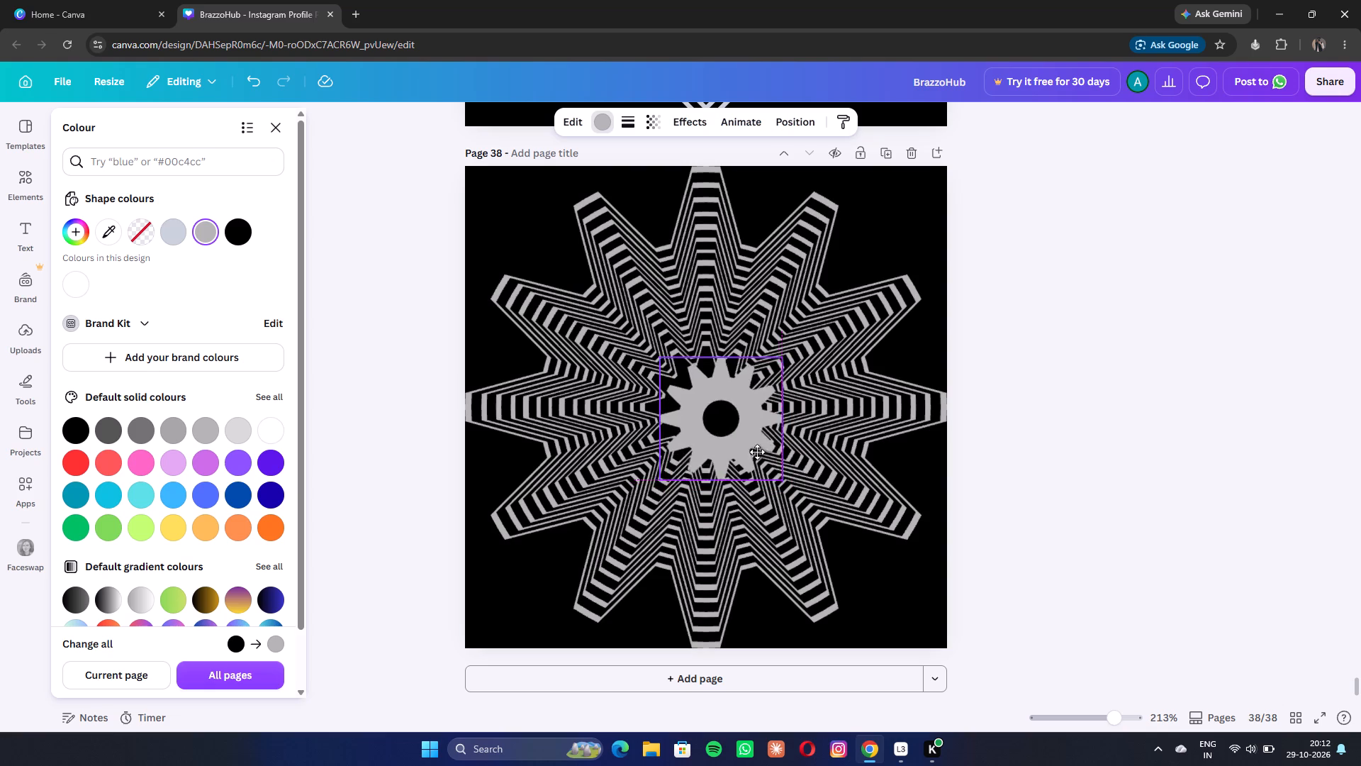
drag(757, 452, 746, 445)
click(746, 445)
drag(770, 478, 766, 474)
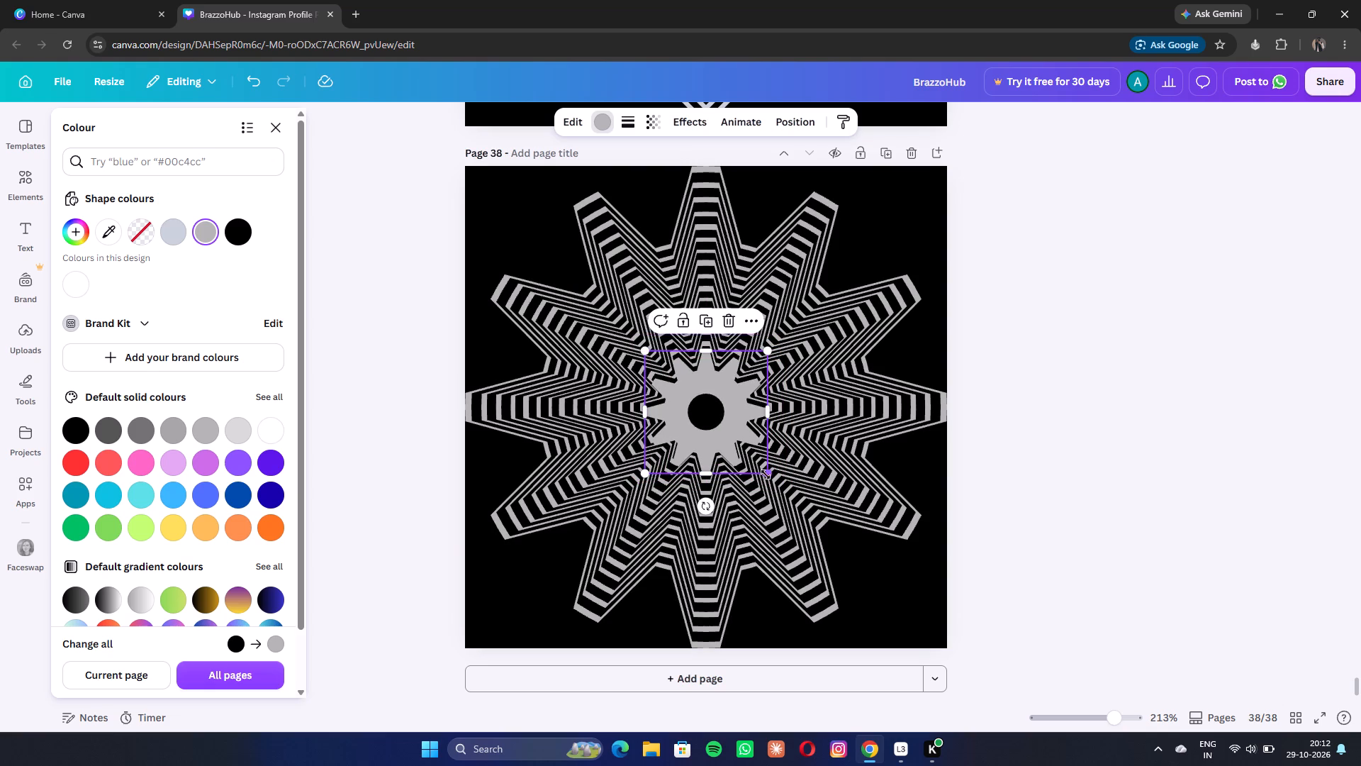
drag(766, 474, 757, 466)
click(727, 436)
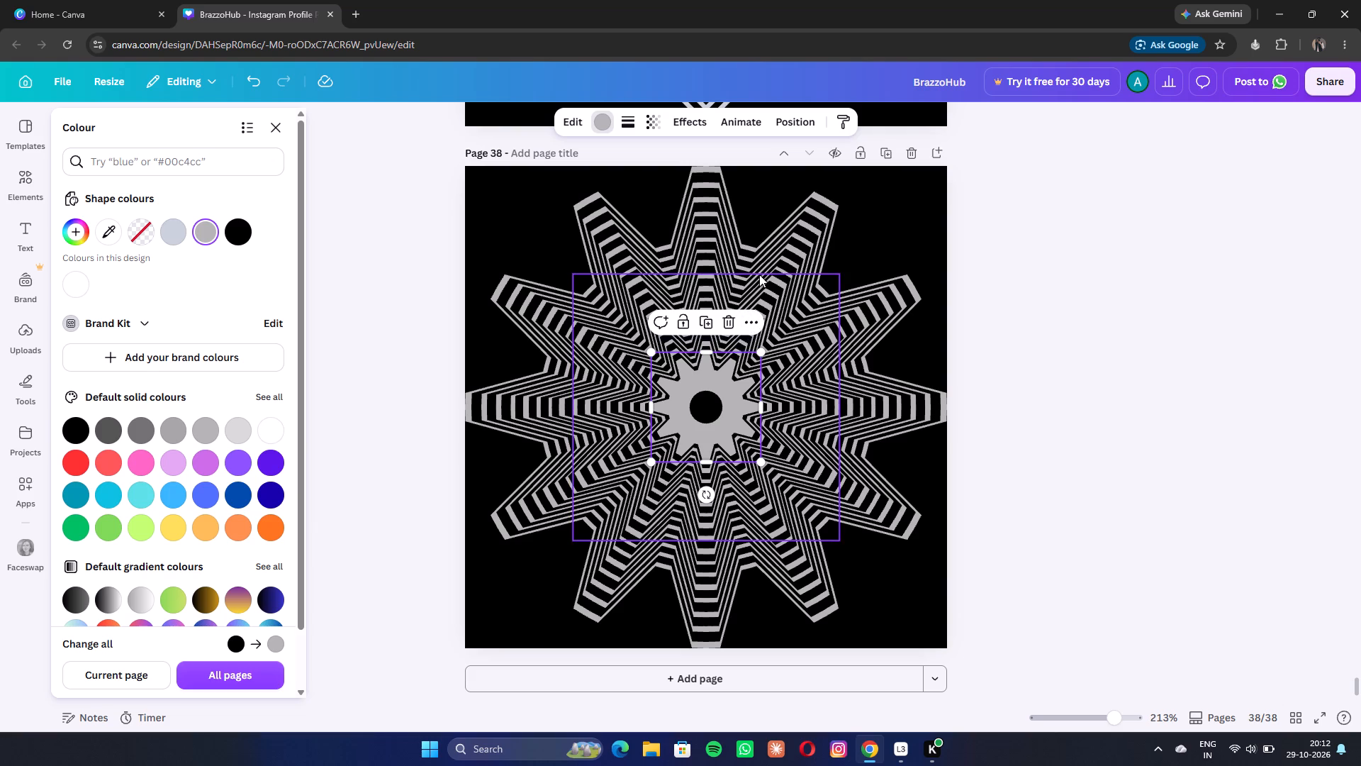
Duplicate the innermost grey gear-star, colour the copy black, shrink it slightly and centre it within the grey one.
click(702, 328)
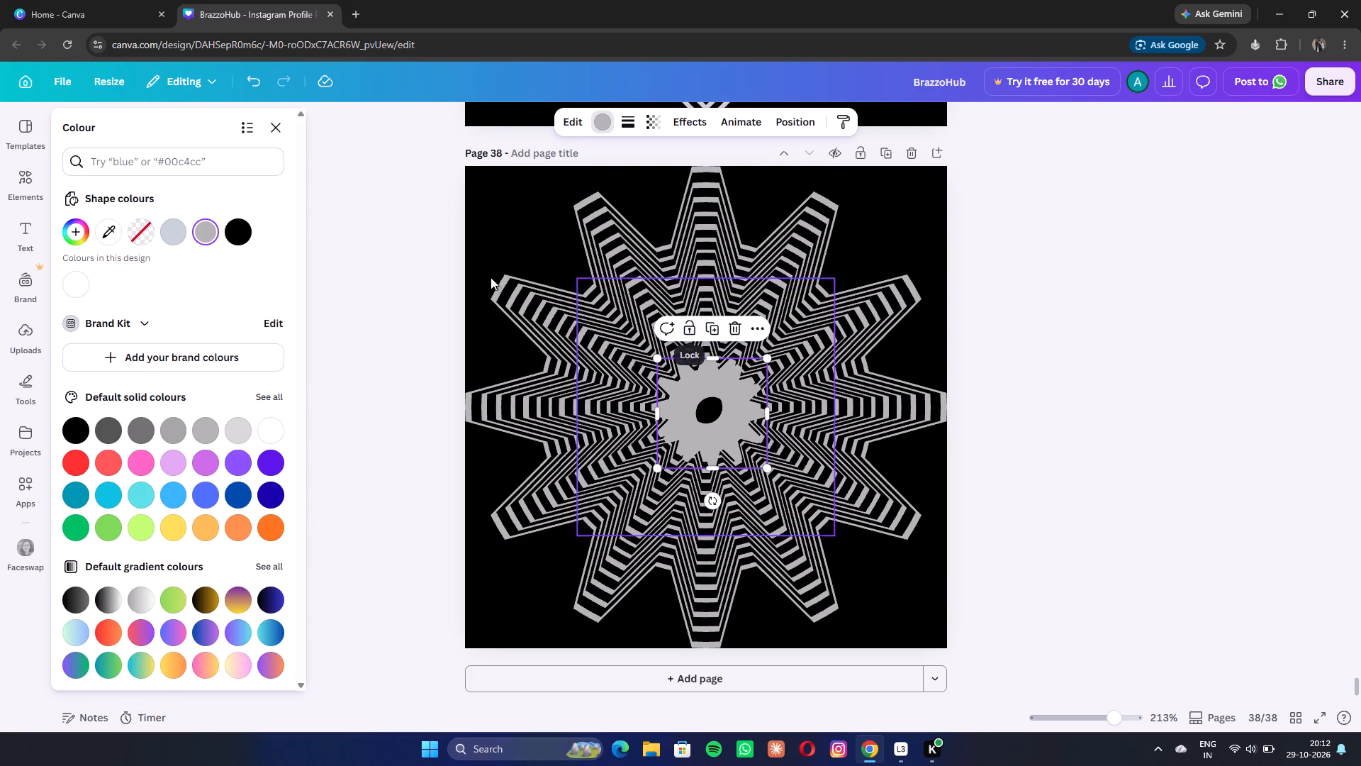
click(245, 235)
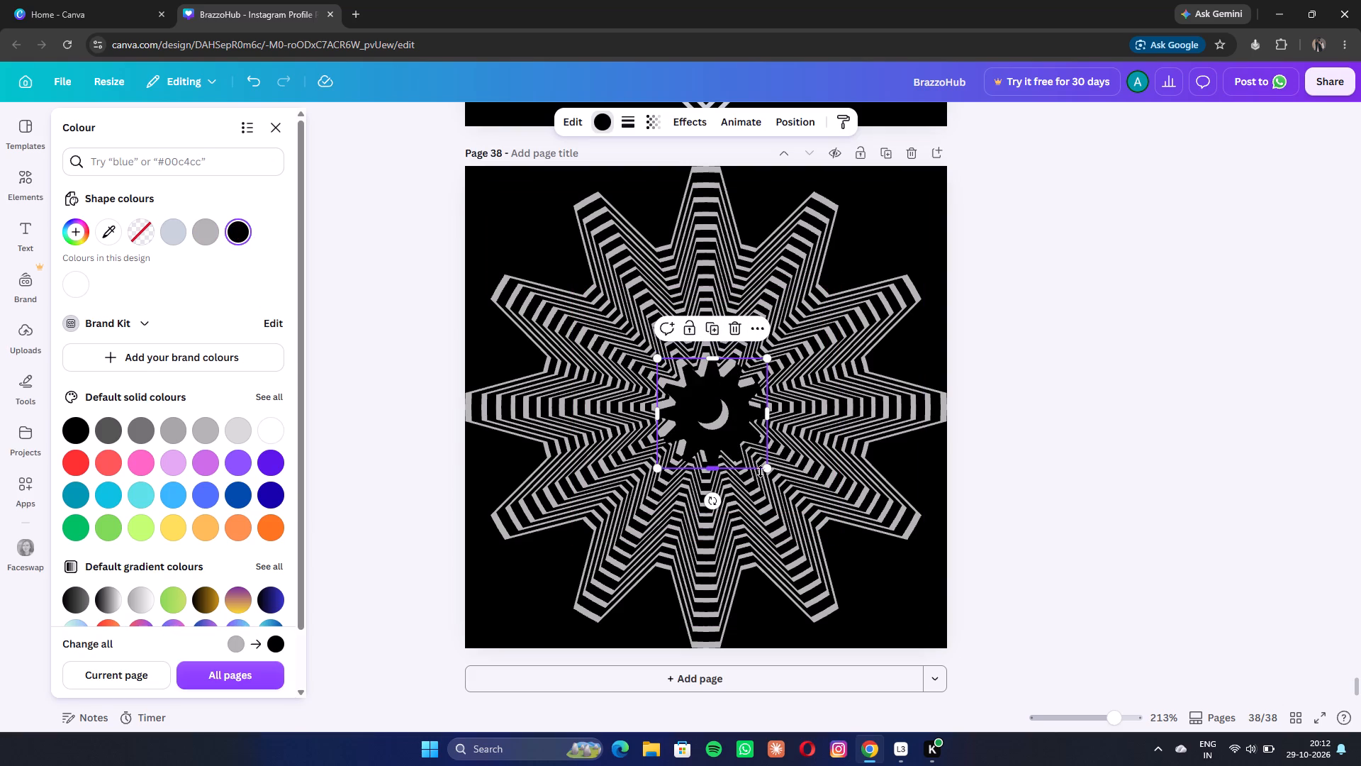
drag(768, 470, 754, 460)
click(736, 426)
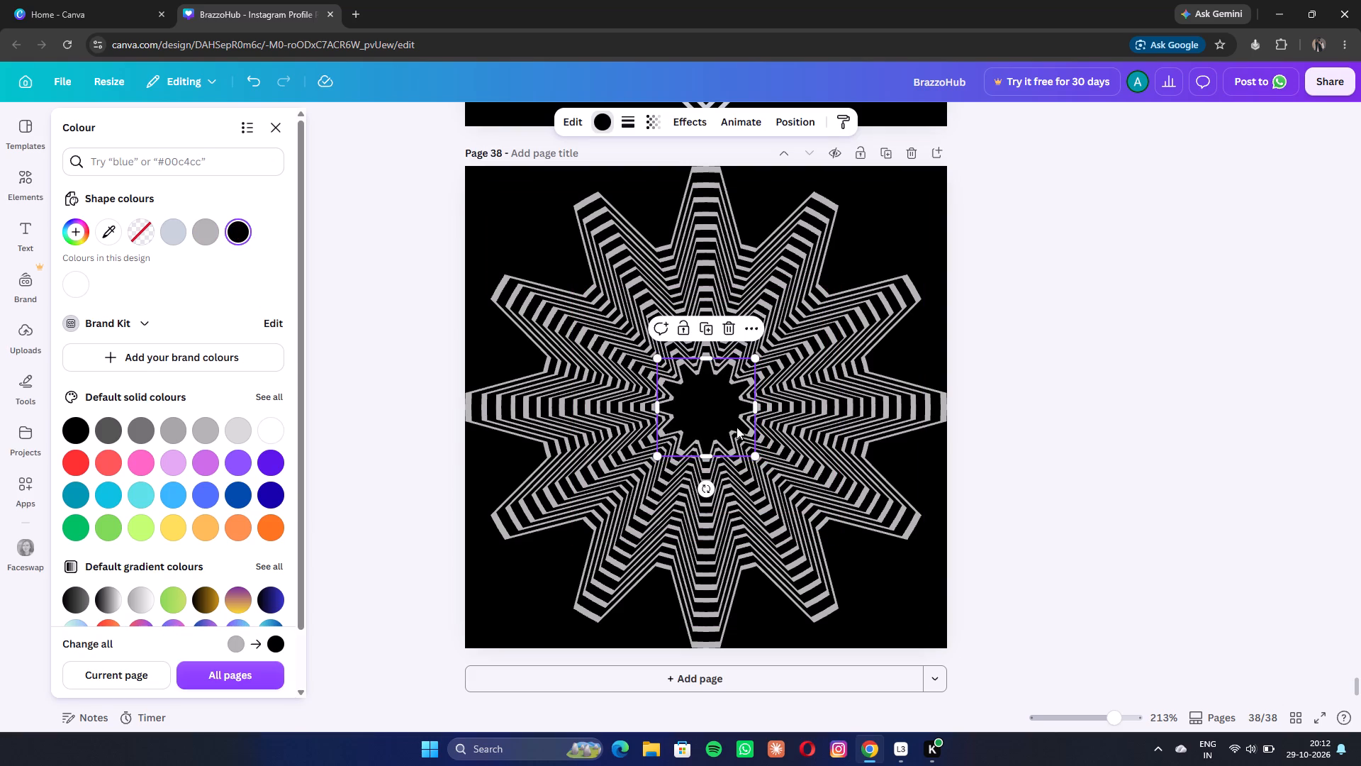
click(756, 457)
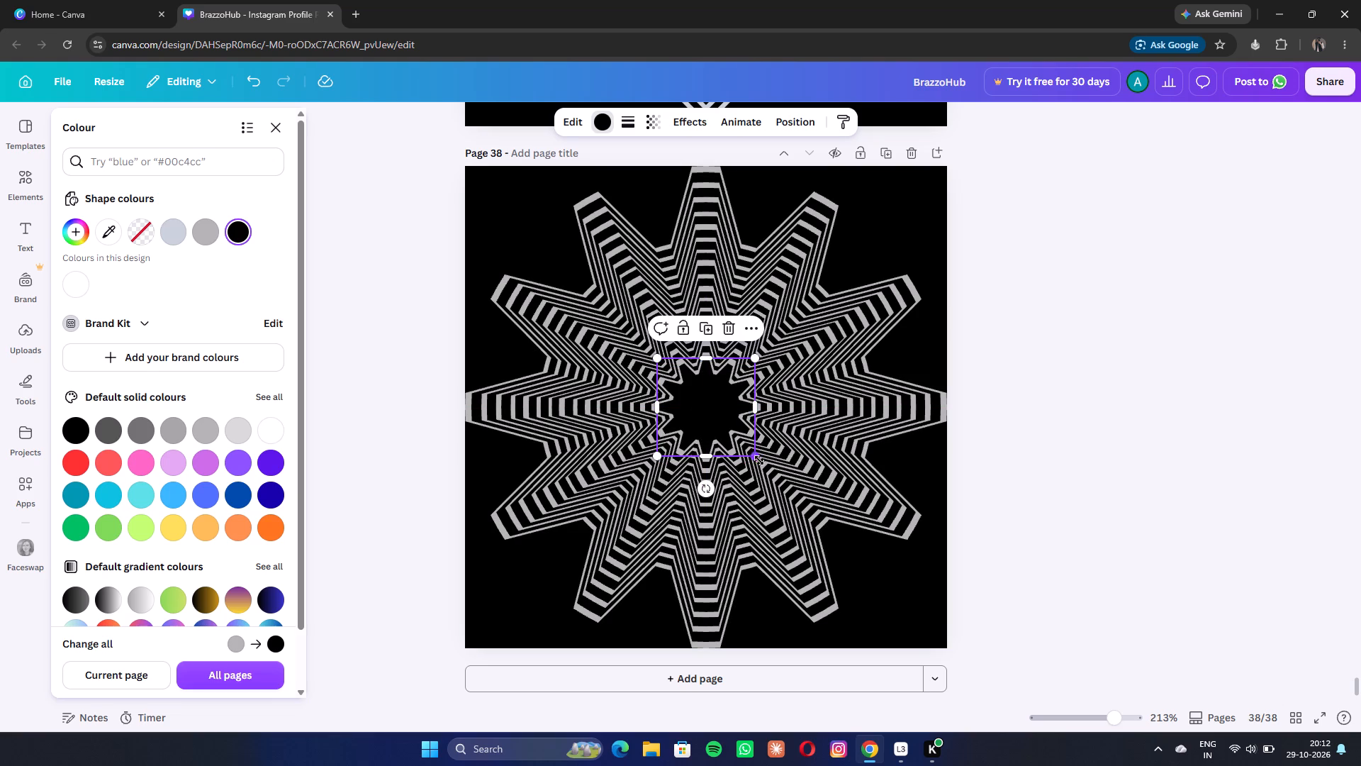
click(722, 418)
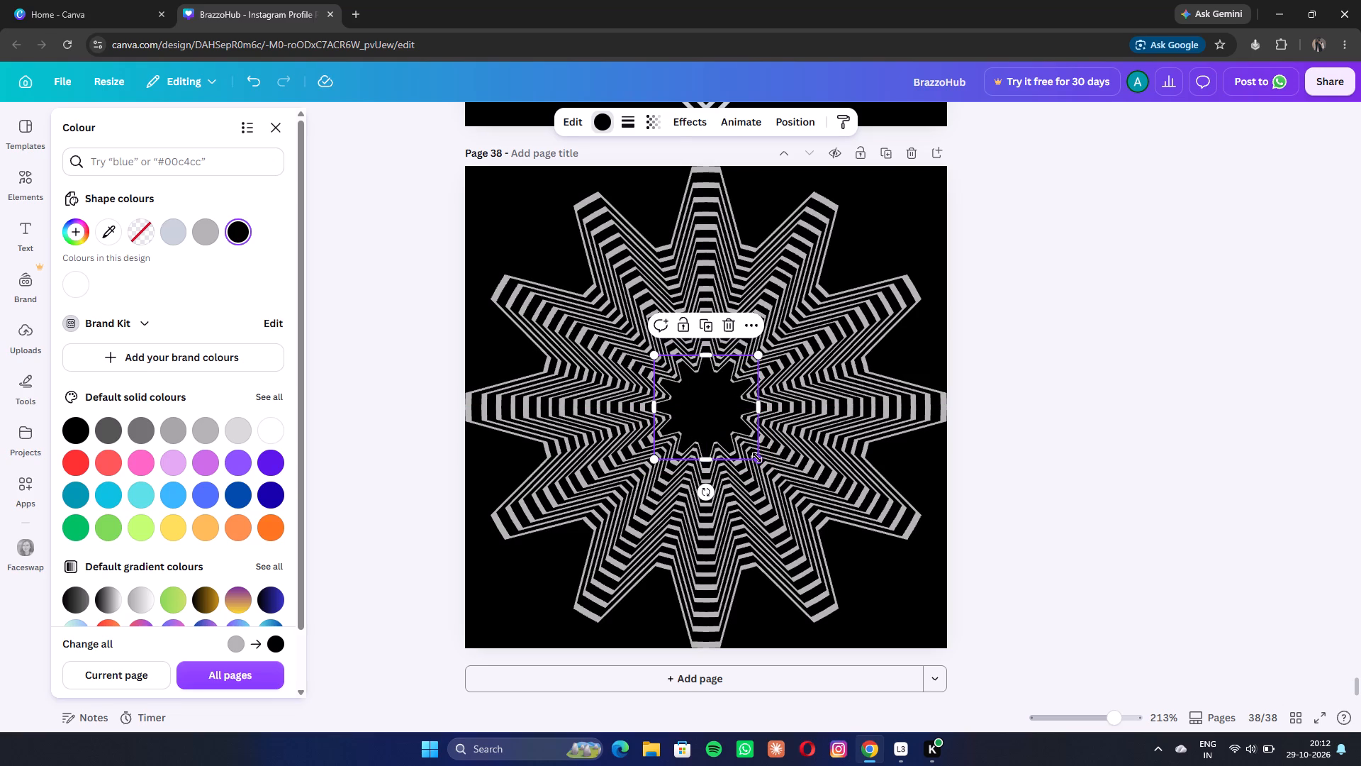
Duplicate the newest black gear-star, make the copy grey and slightly smaller, and centre it in the pattern.
click(712, 323)
click(208, 243)
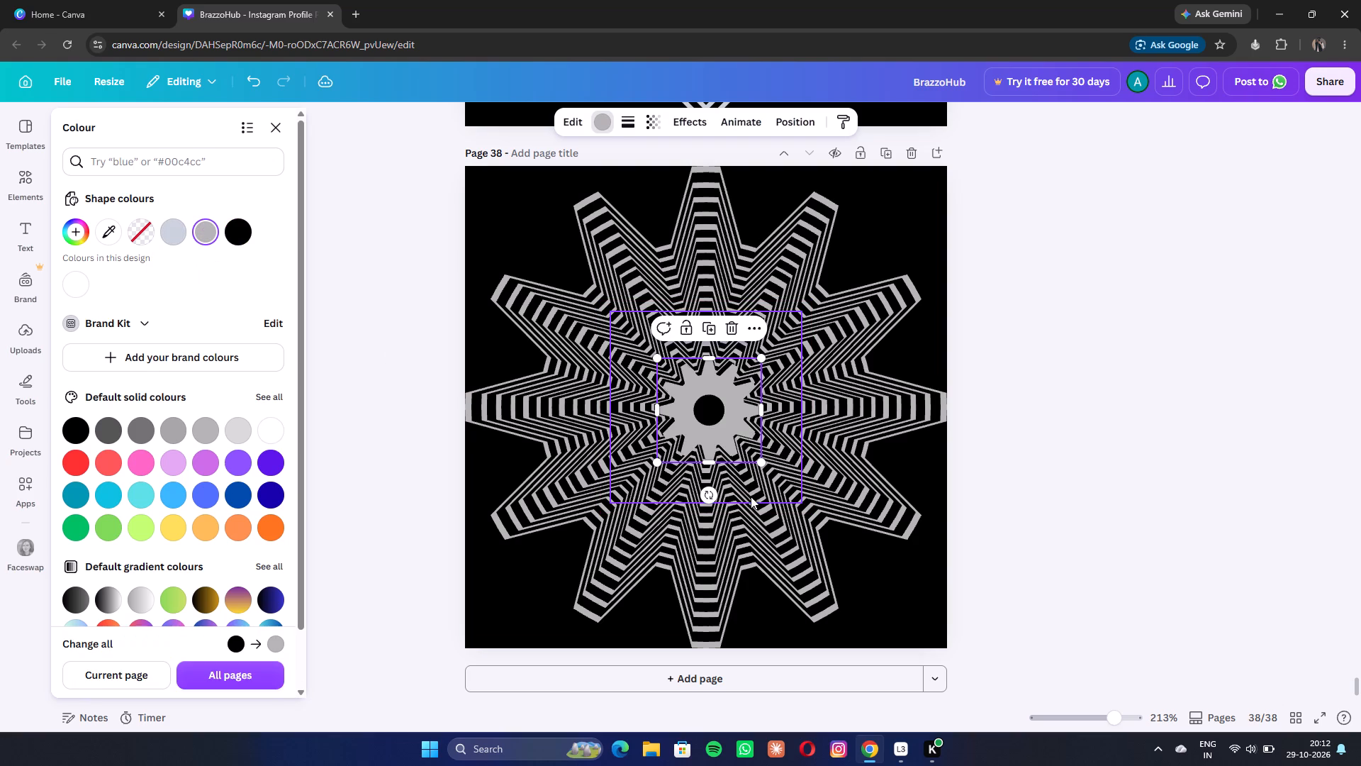
drag(736, 422, 739, 433)
drag(763, 474, 751, 465)
drag(710, 428, 710, 422)
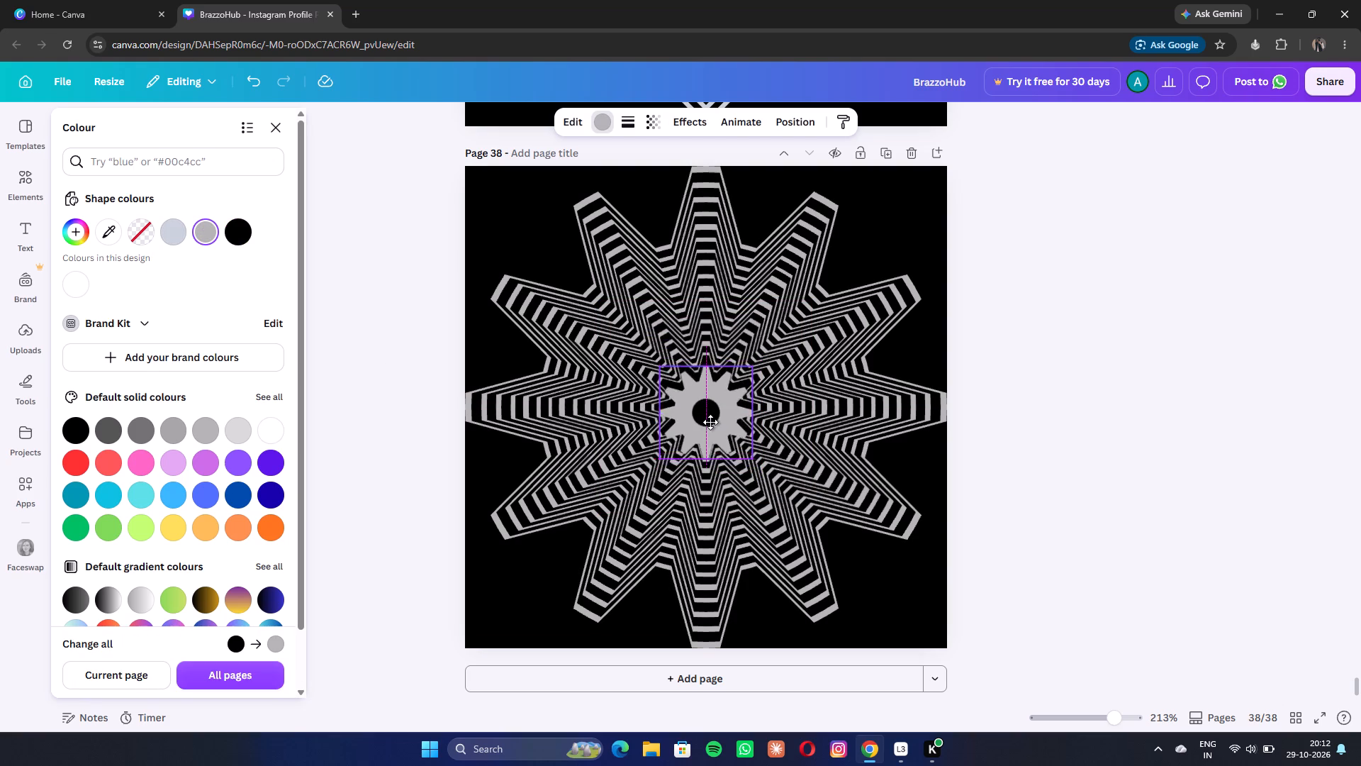
drag(710, 422, 710, 420)
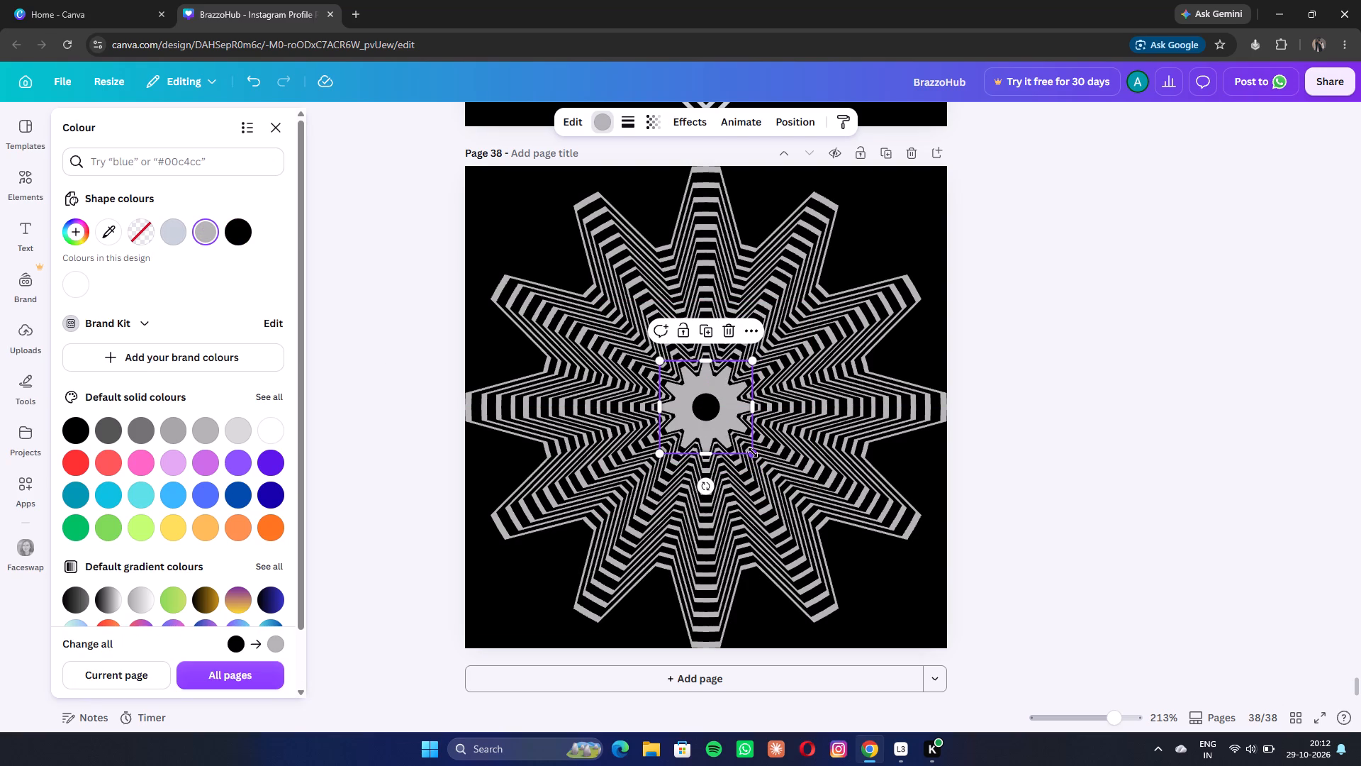
click(753, 453)
click(719, 421)
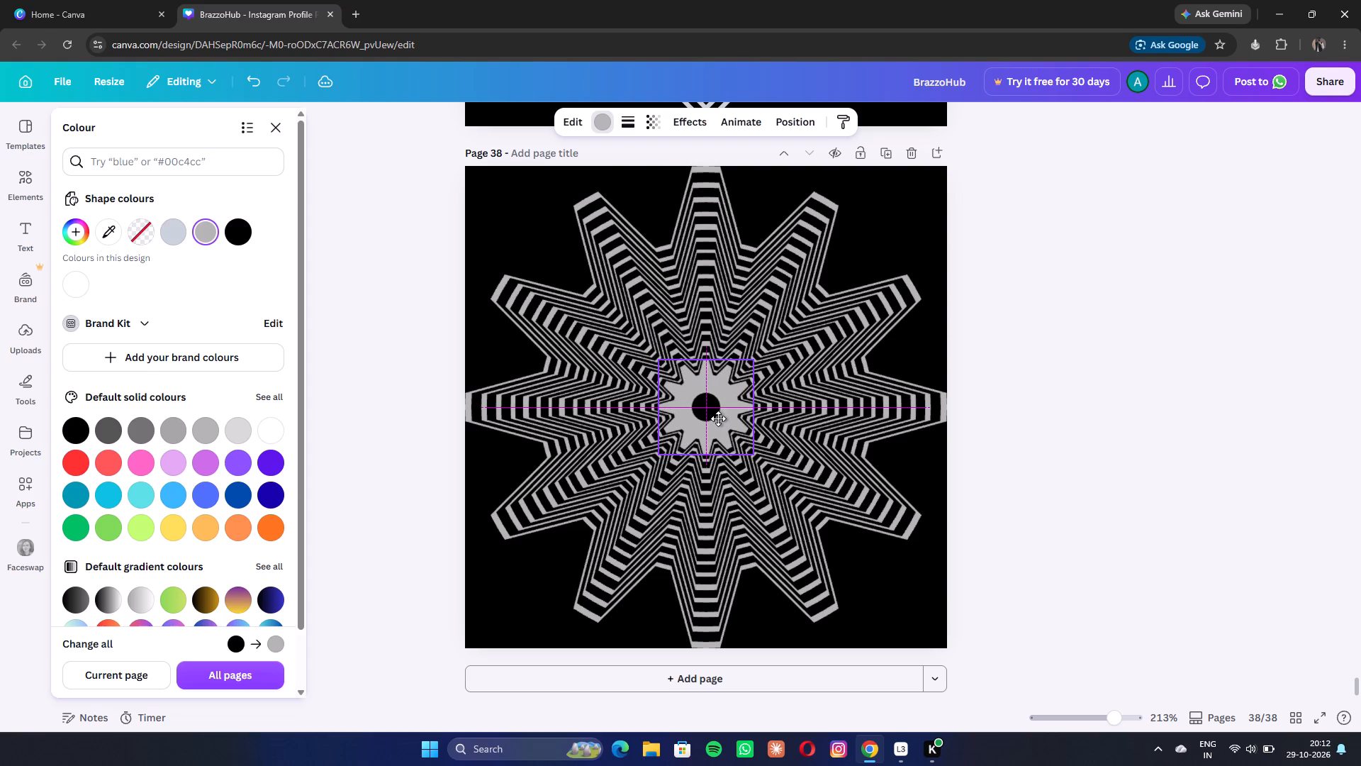
Nest a black copy of the innermost grey gear-star inside it, shrunk to about 58 by 58 and centred.
click(706, 339)
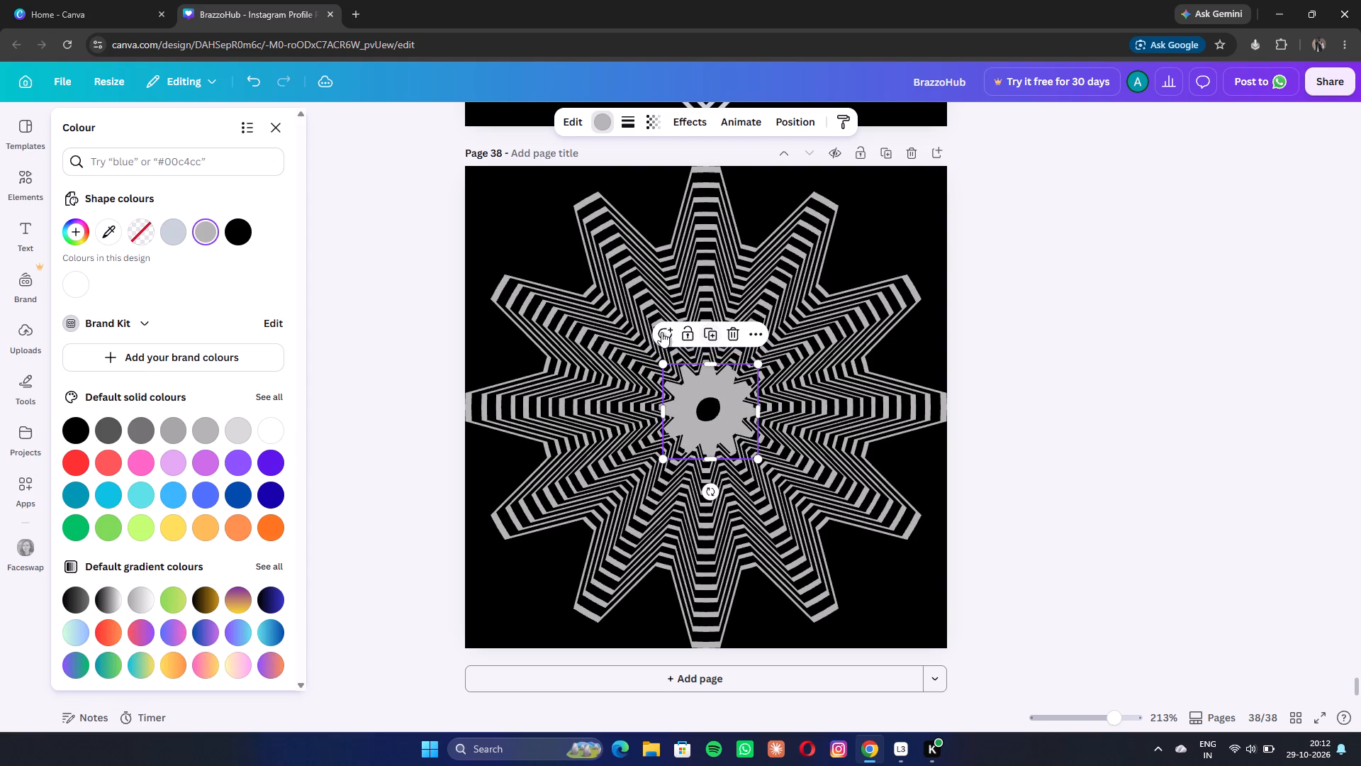
click(237, 235)
drag(741, 427, 734, 423)
drag(756, 455, 750, 451)
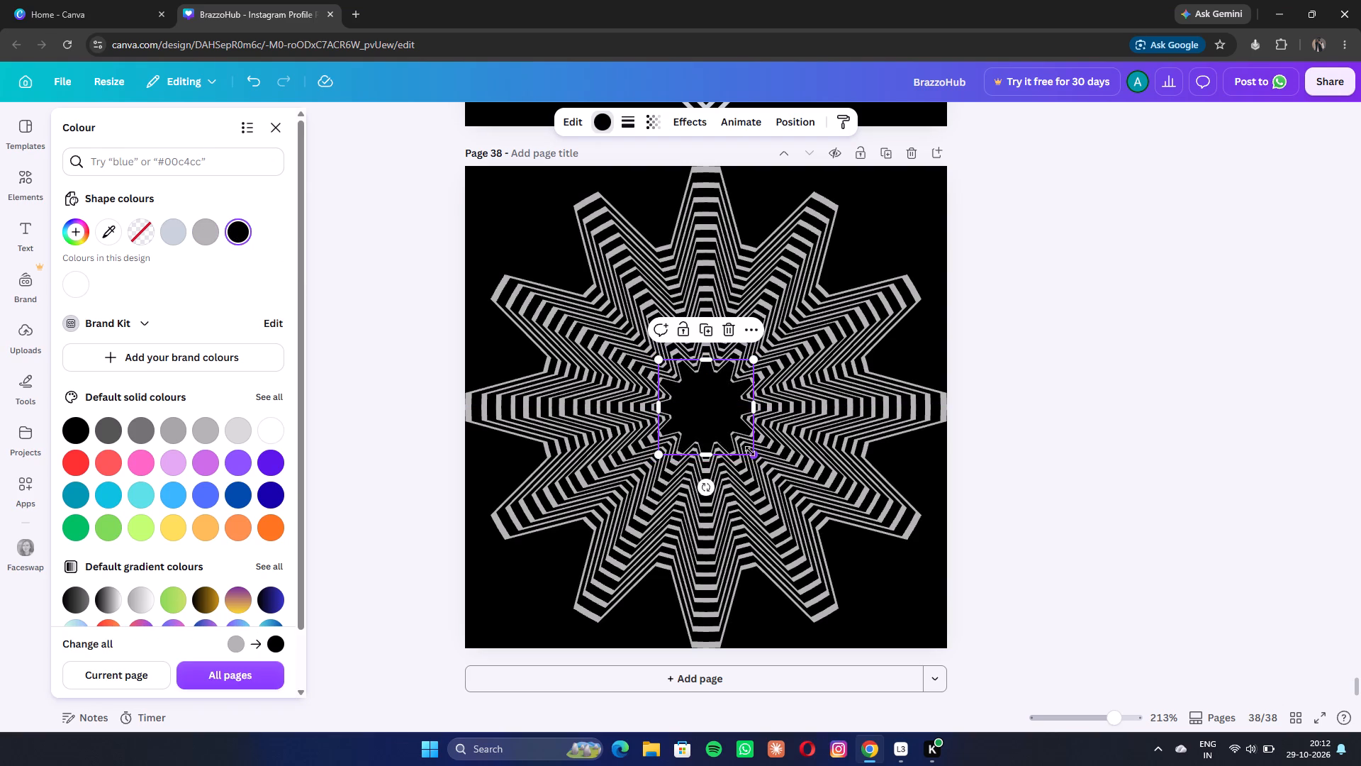
drag(750, 451, 746, 447)
click(722, 428)
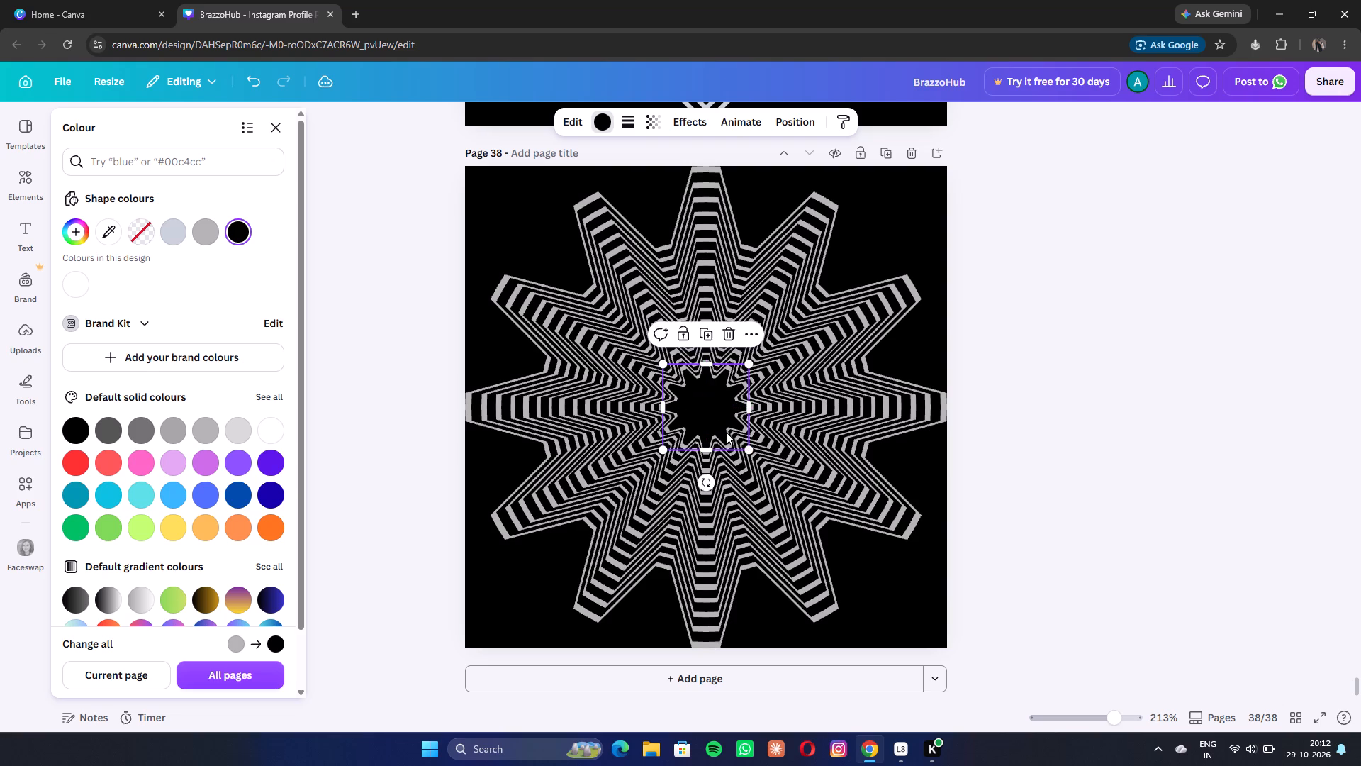
click(746, 449)
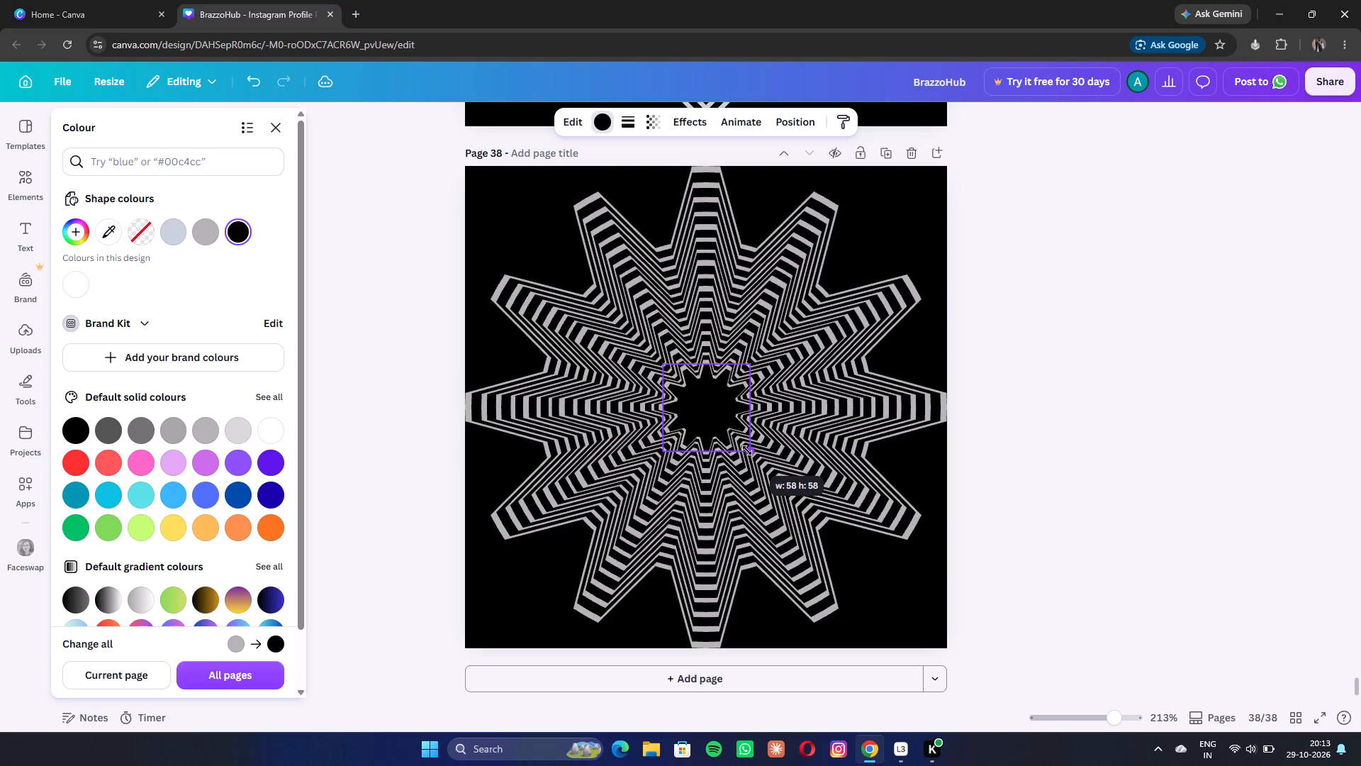
click(725, 429)
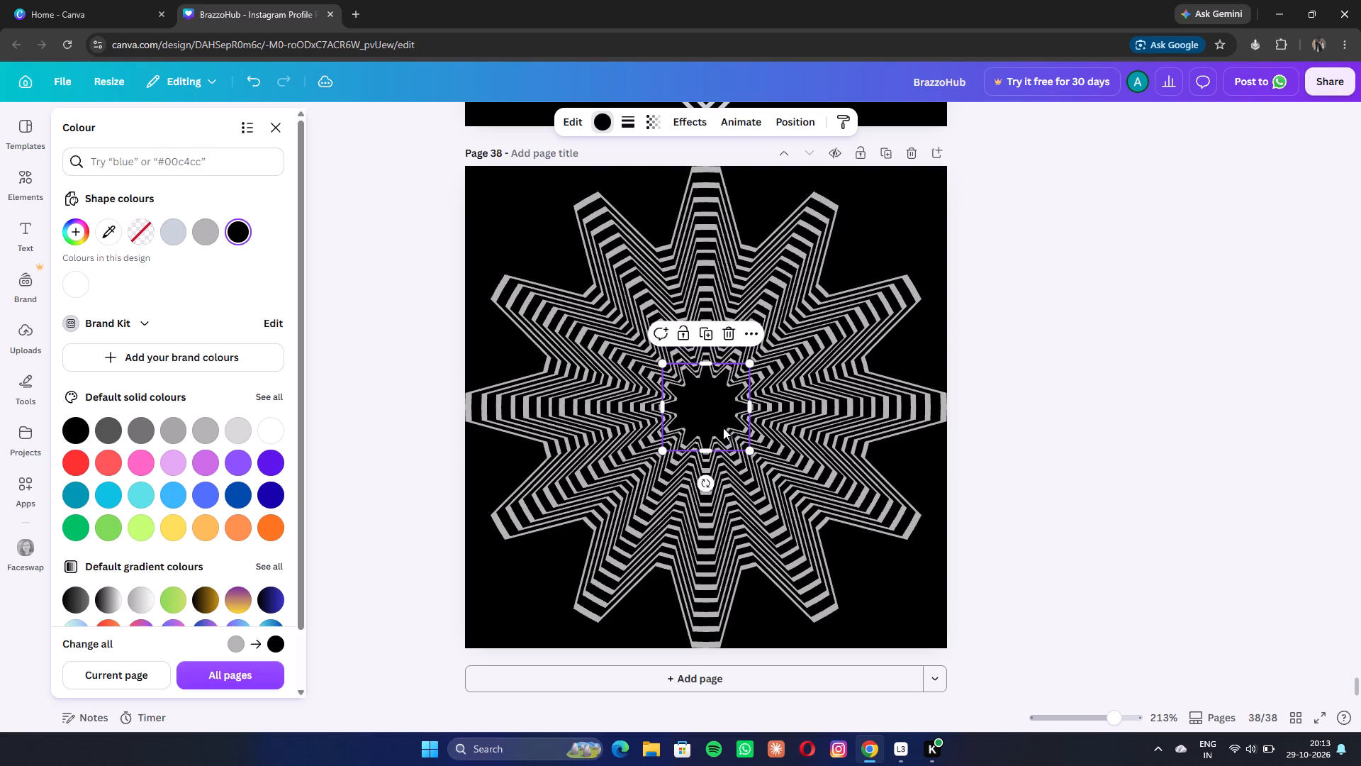
Nest a grey copy of the innermost black gear-star inside it, shrunk to about 49 by 49 and centred.
click(709, 338)
click(198, 233)
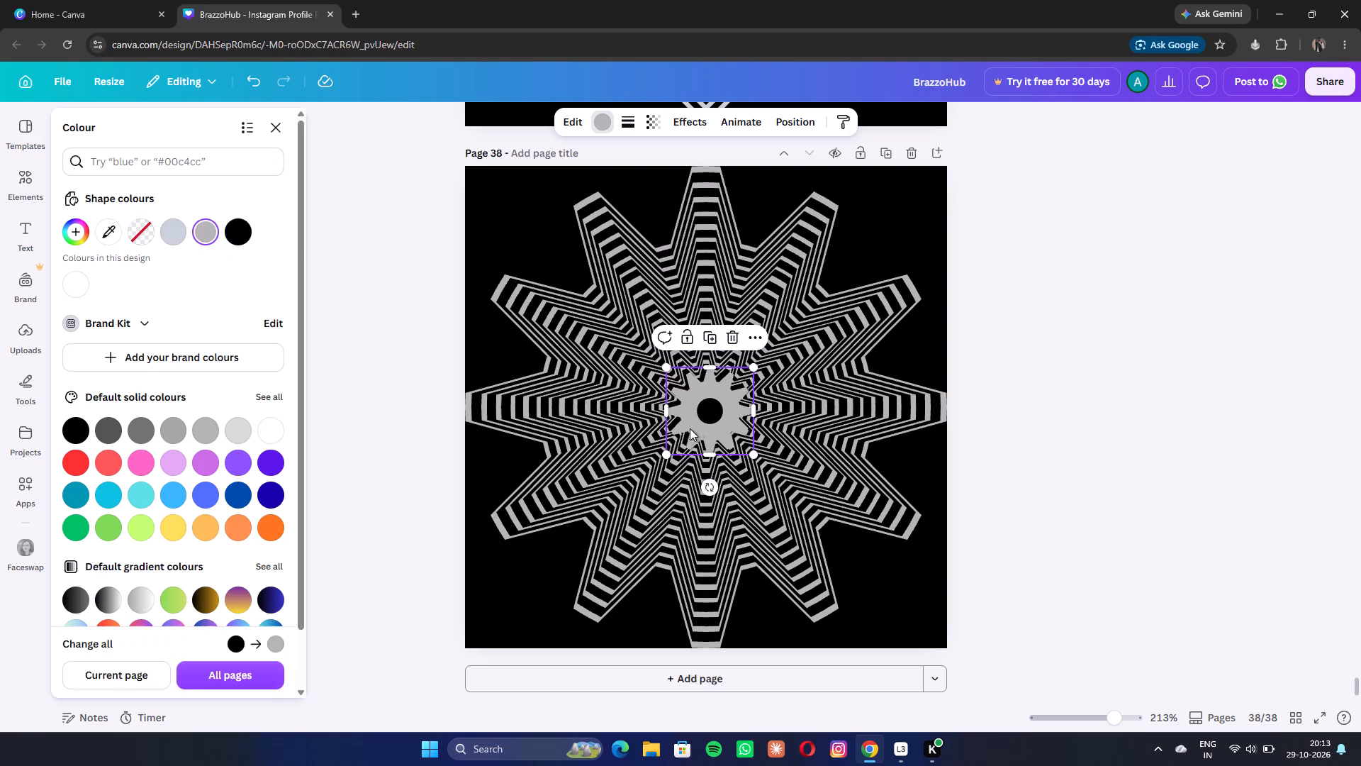
drag(751, 456, 738, 444)
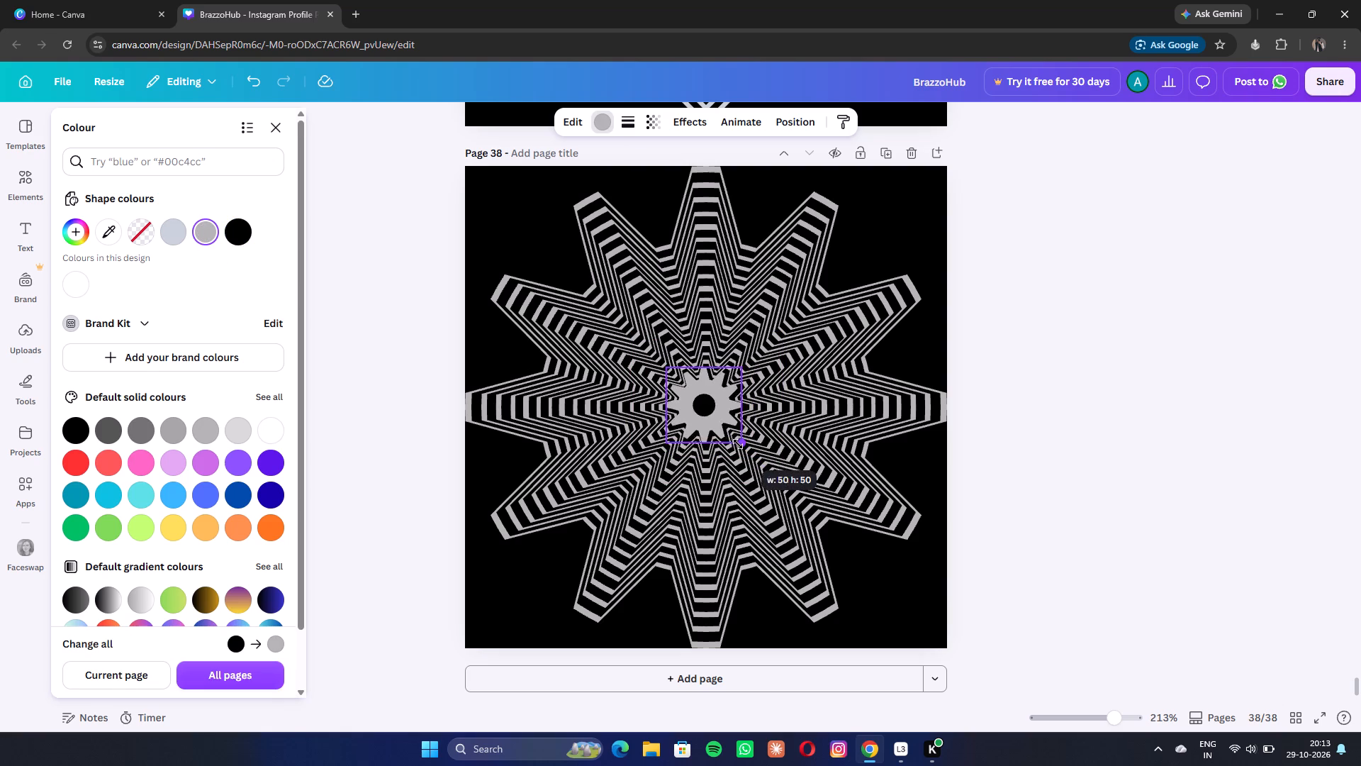
drag(738, 444, 735, 440)
click(712, 411)
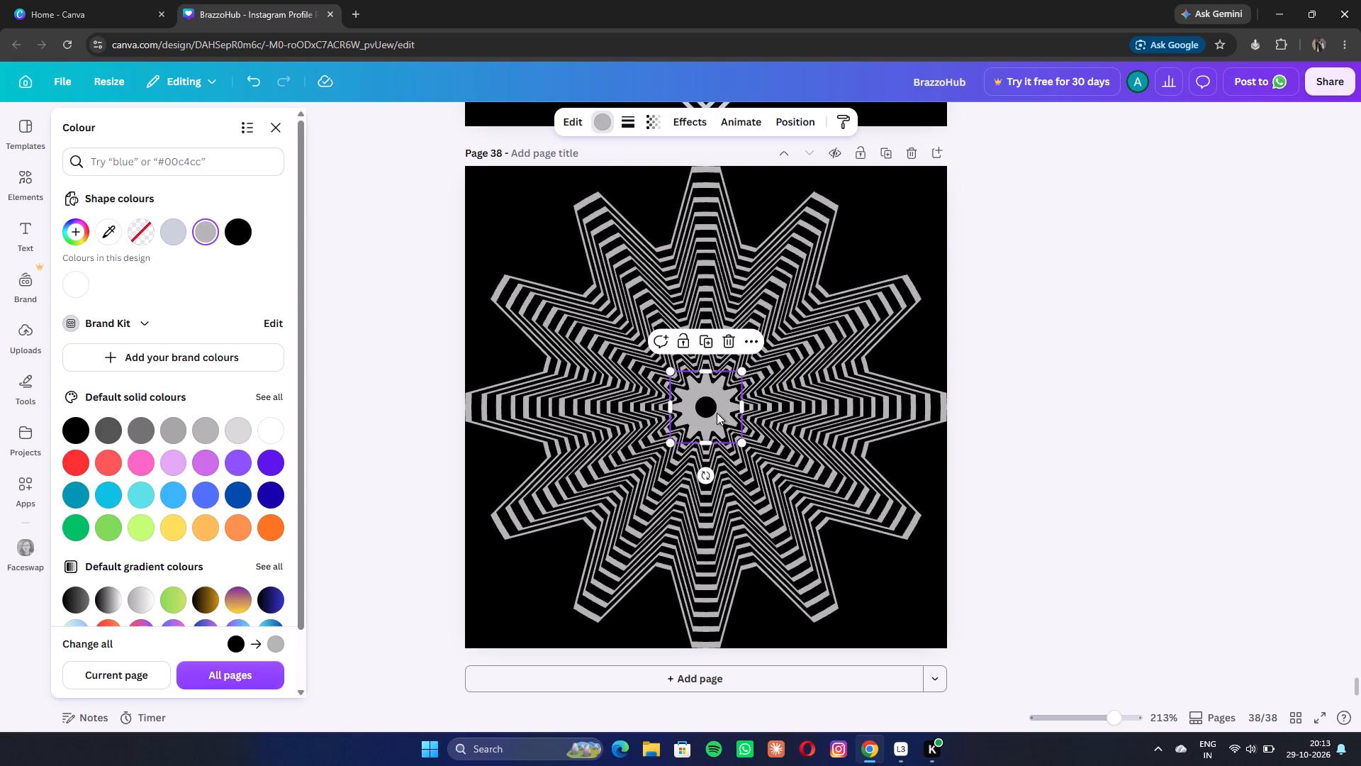
click(739, 440)
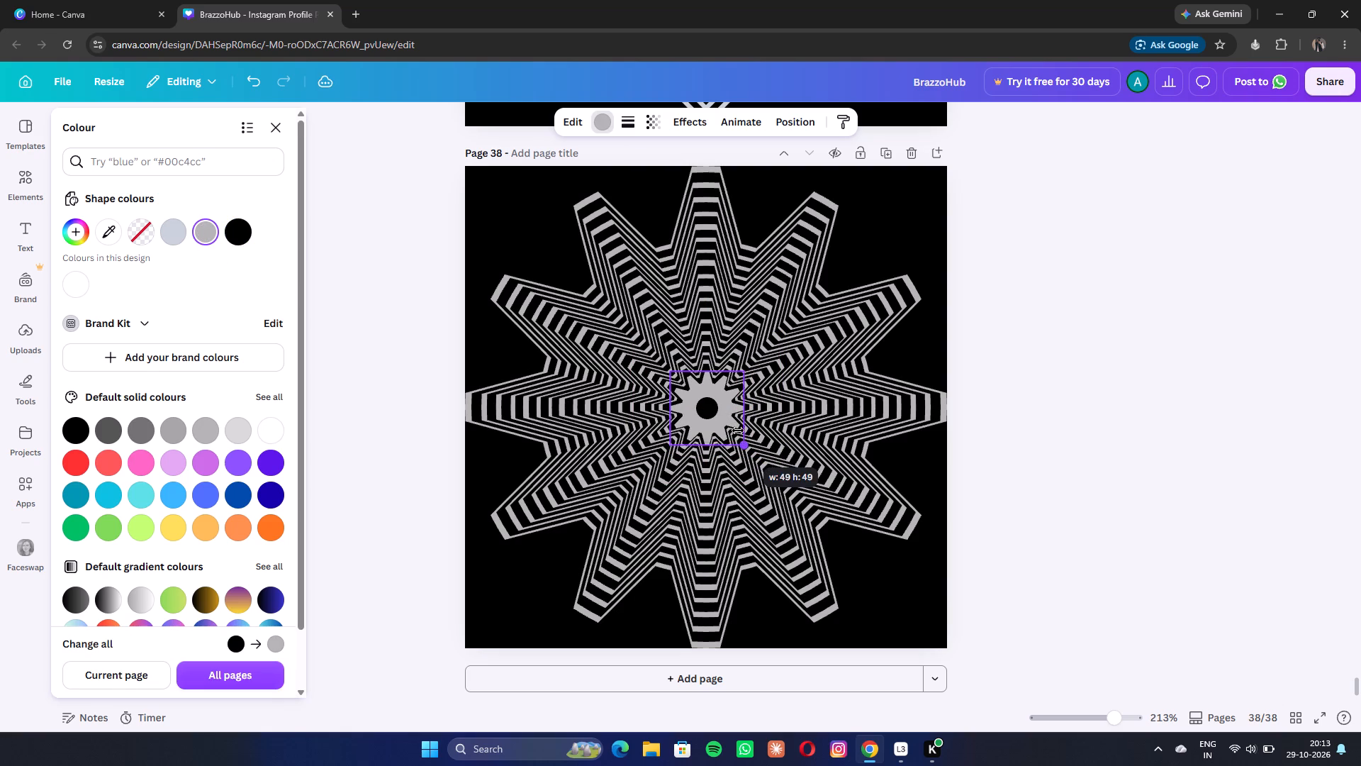
click(732, 423)
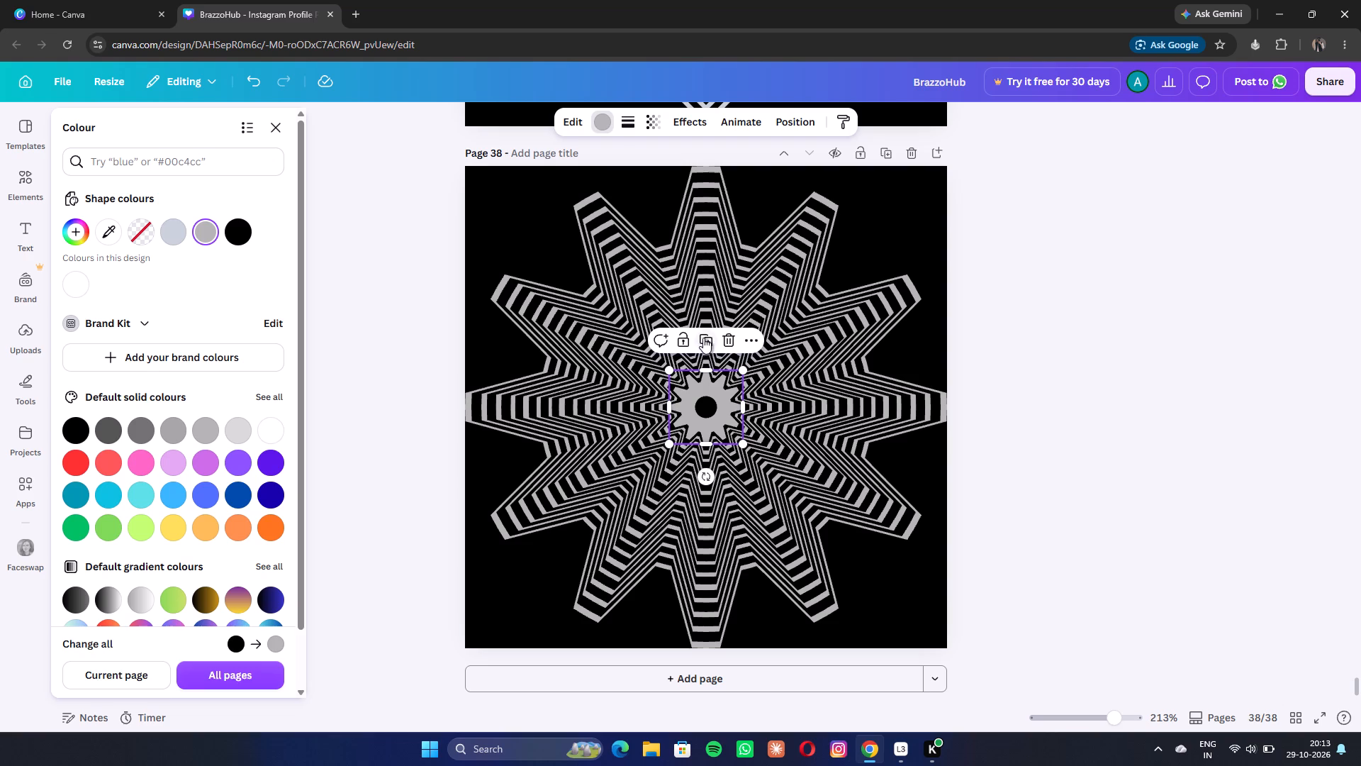
Nest a slightly smaller black copy of the innermost grey gear-star inside it, centred on page 38, and deselect it.
click(704, 338)
click(237, 236)
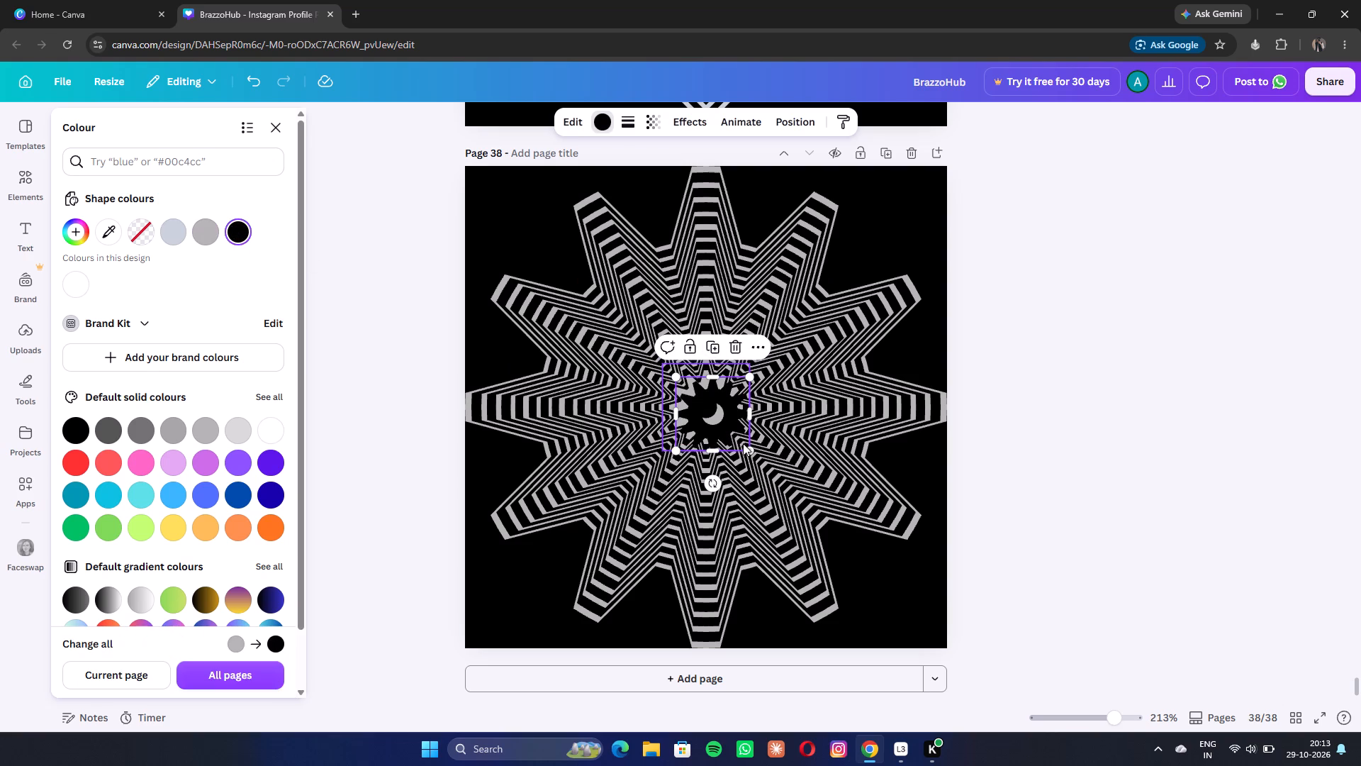
drag(749, 449, 741, 439)
click(732, 421)
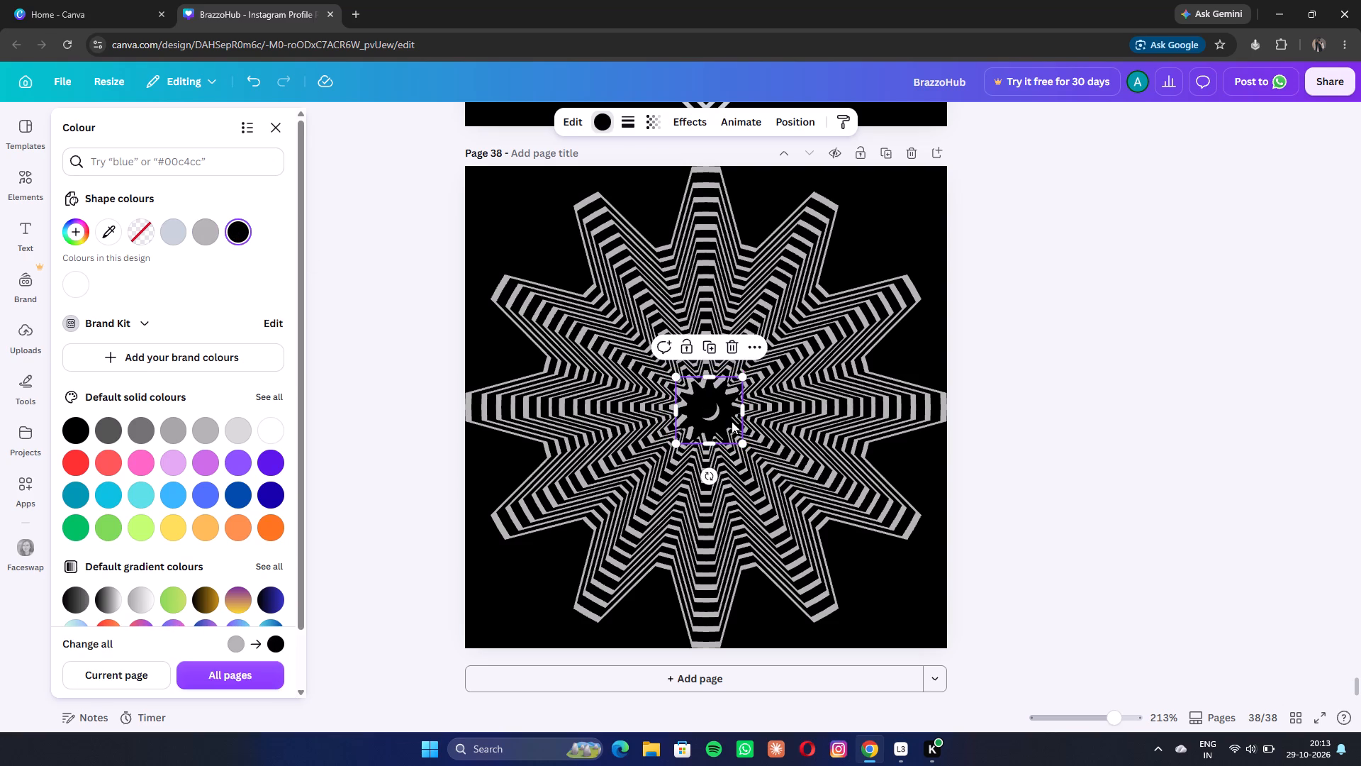
click(1021, 462)
Add a new page after page 38.
scroll(792, 533, down, 2)
click(758, 678)
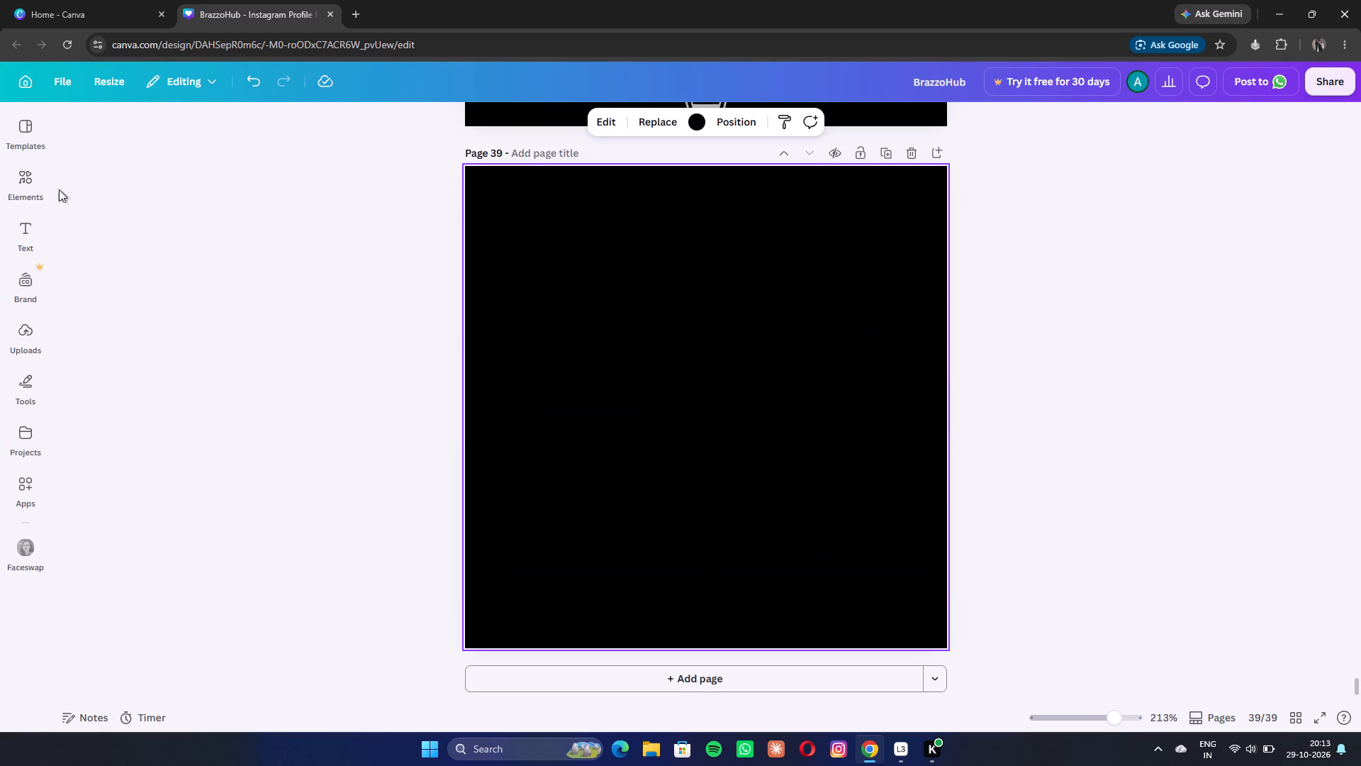
Add a solid semicircle from the basic shapes to page 39.
click(38, 190)
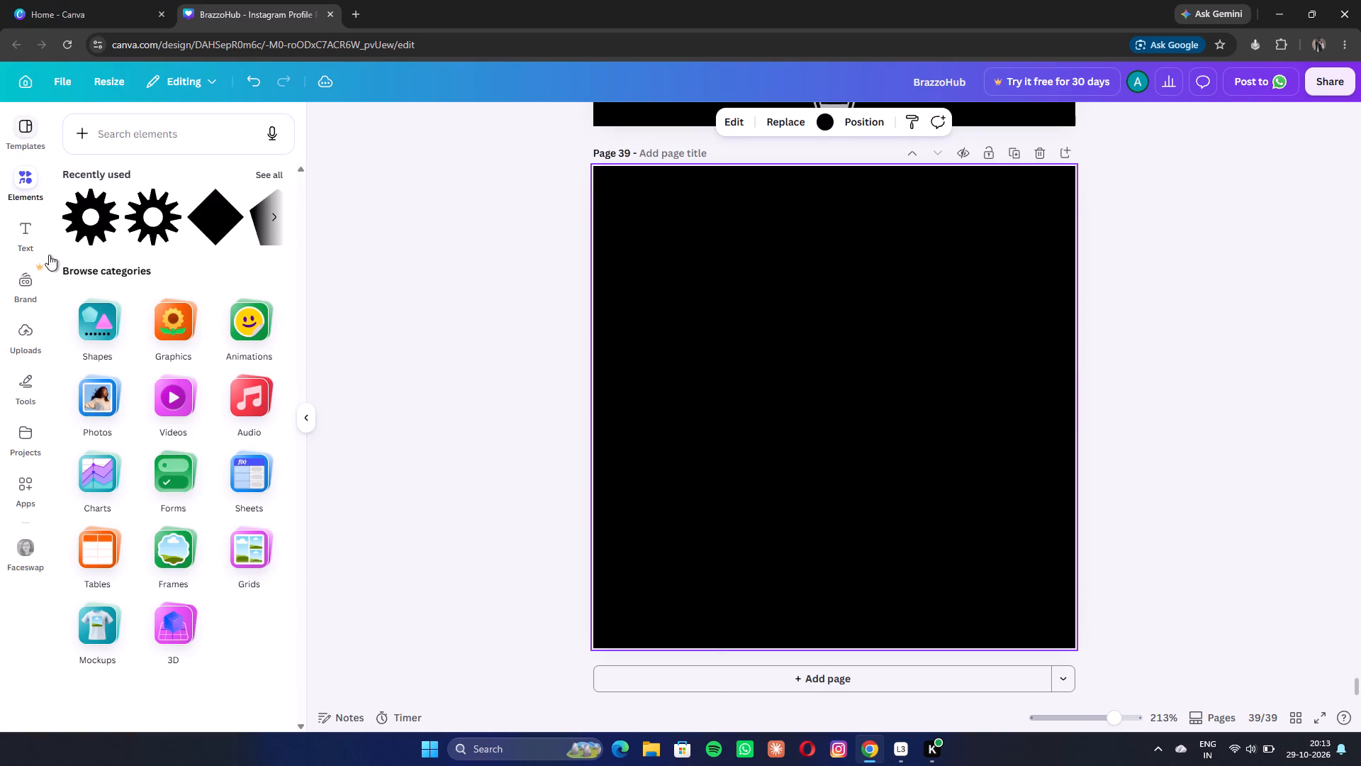
click(87, 333)
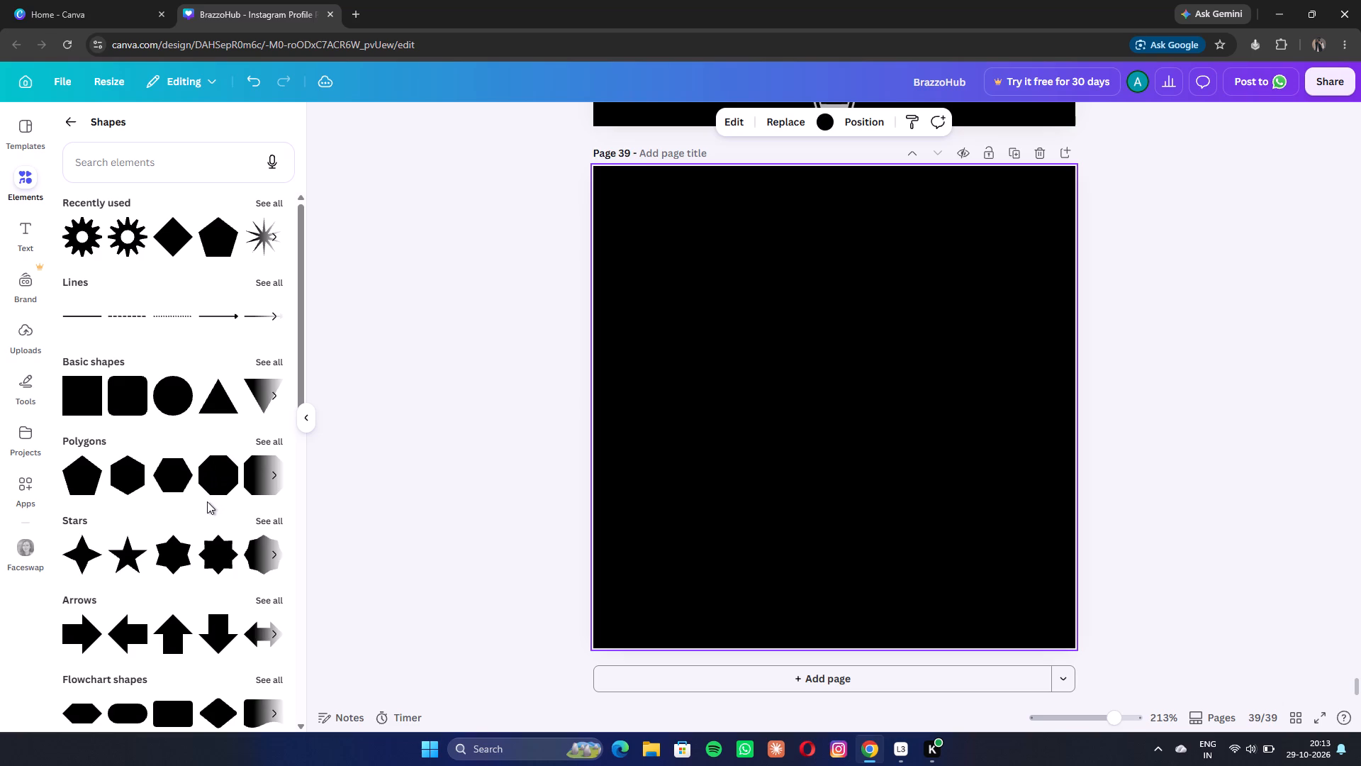
scroll(189, 602, down, 2)
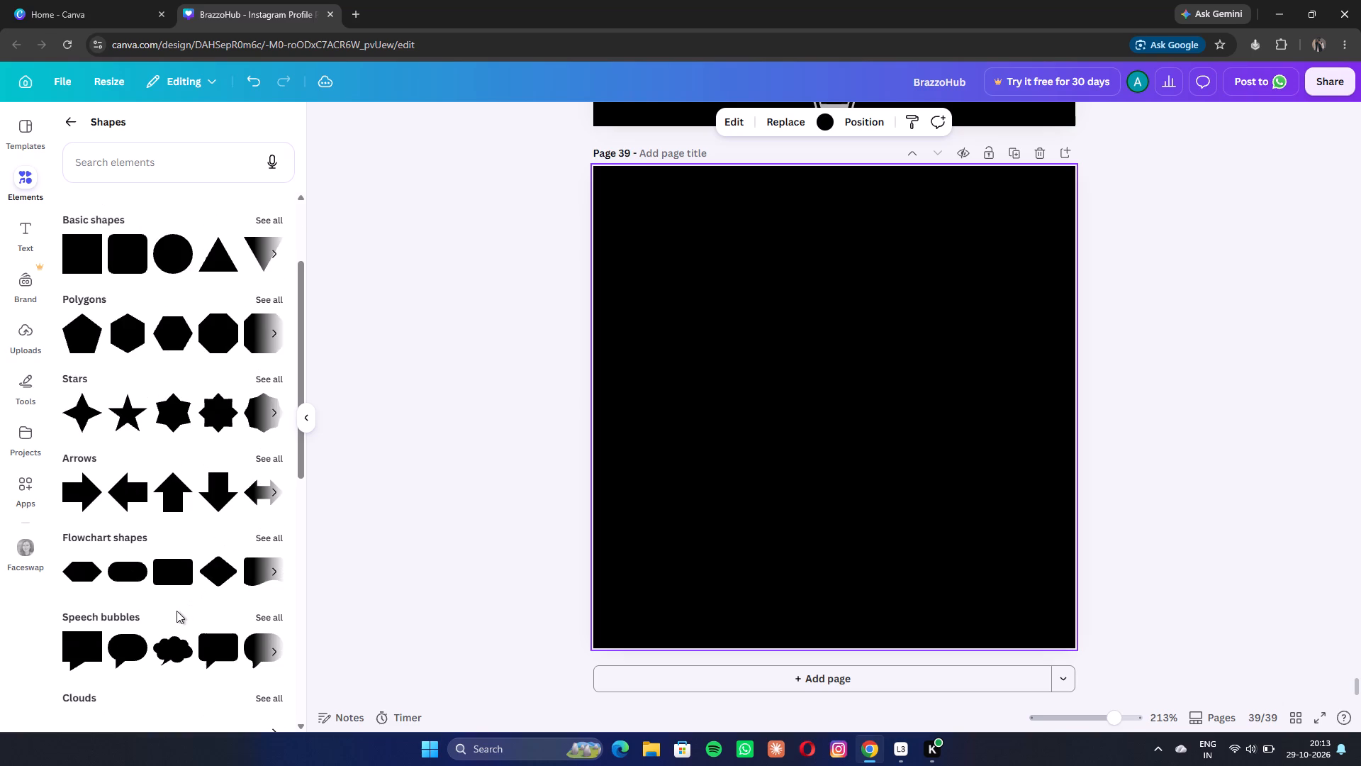
scroll(167, 614, down, 2)
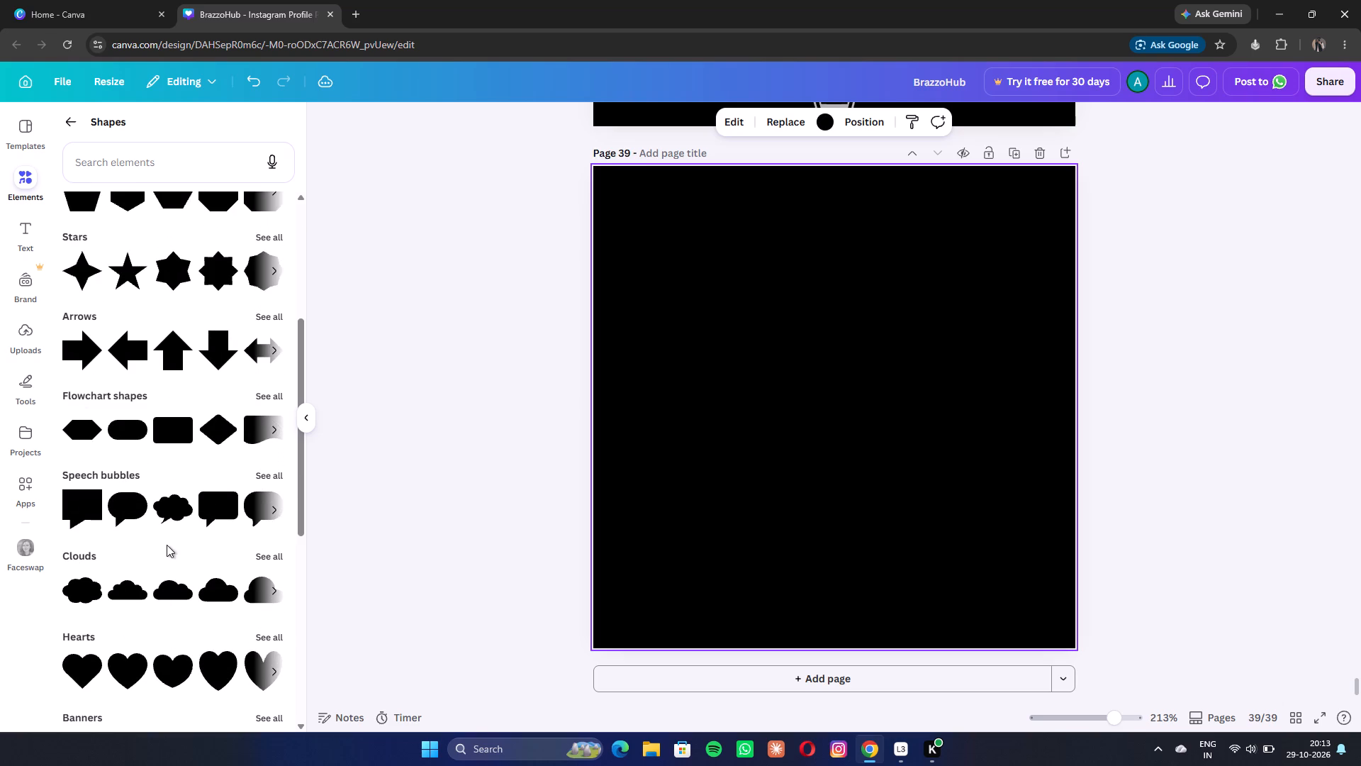
scroll(168, 550, down, 9)
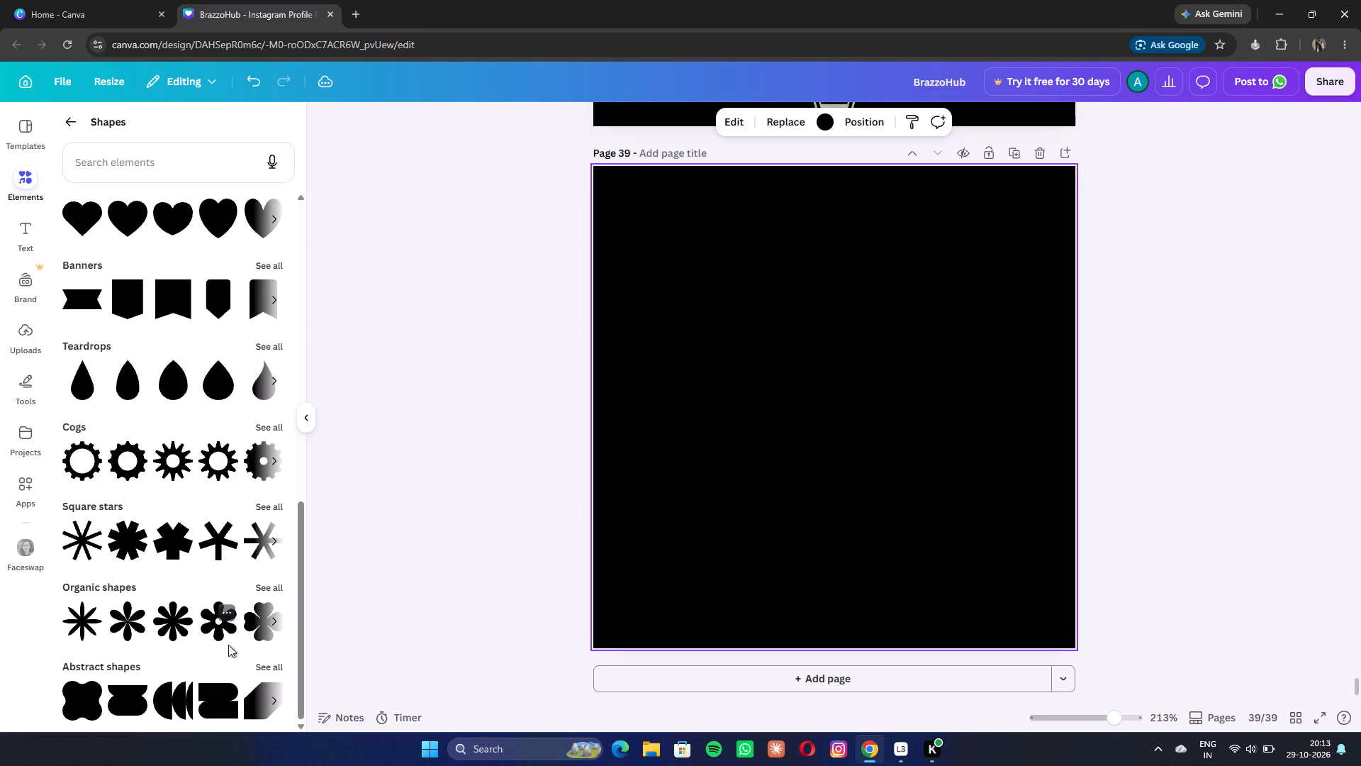
scroll(215, 424, up, 9)
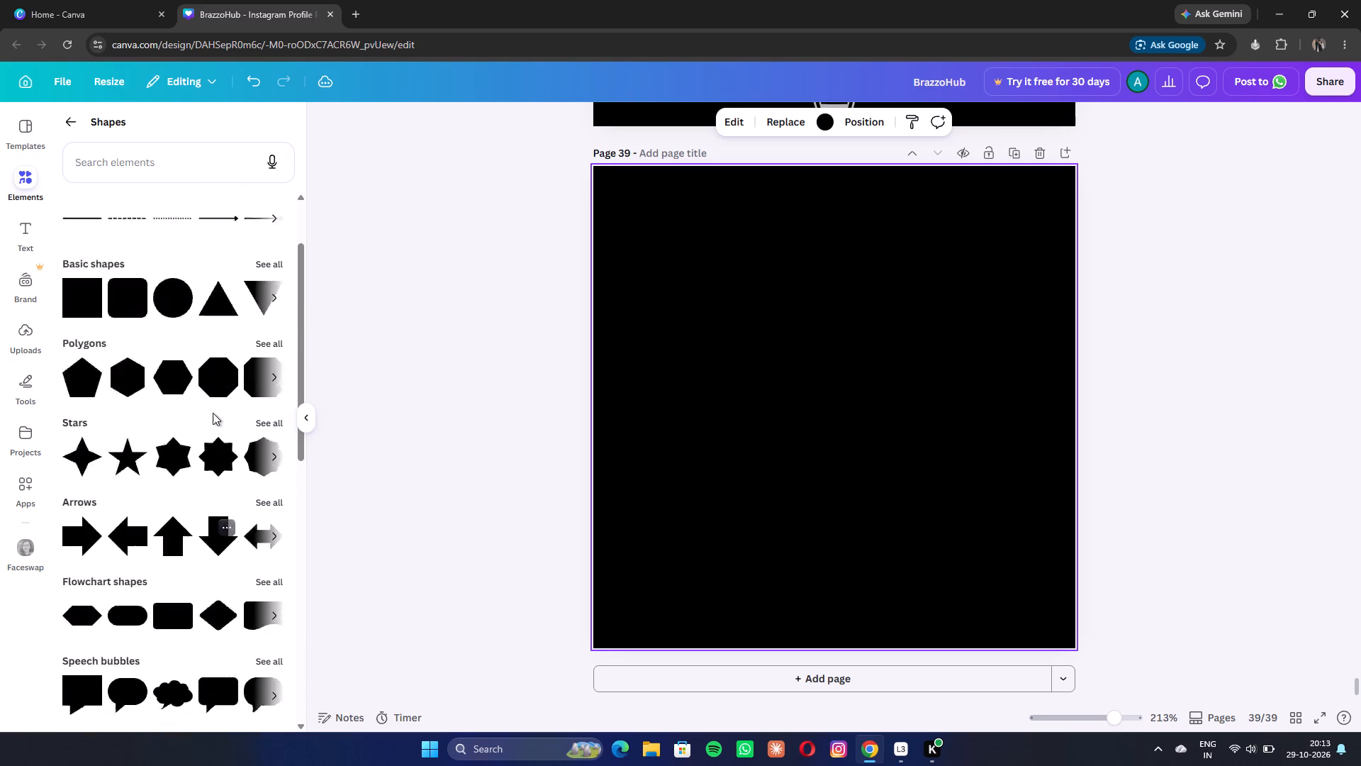
scroll(213, 413, up, 5)
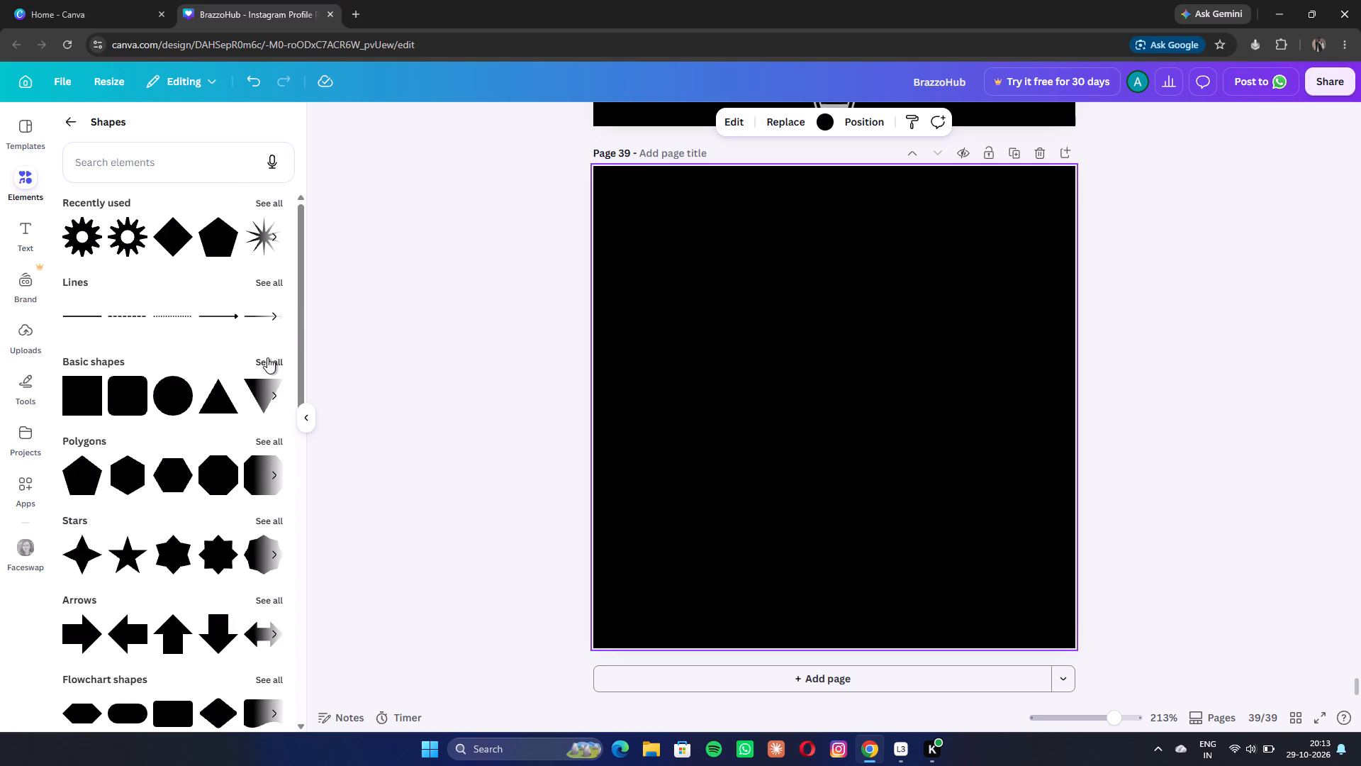
click(267, 357)
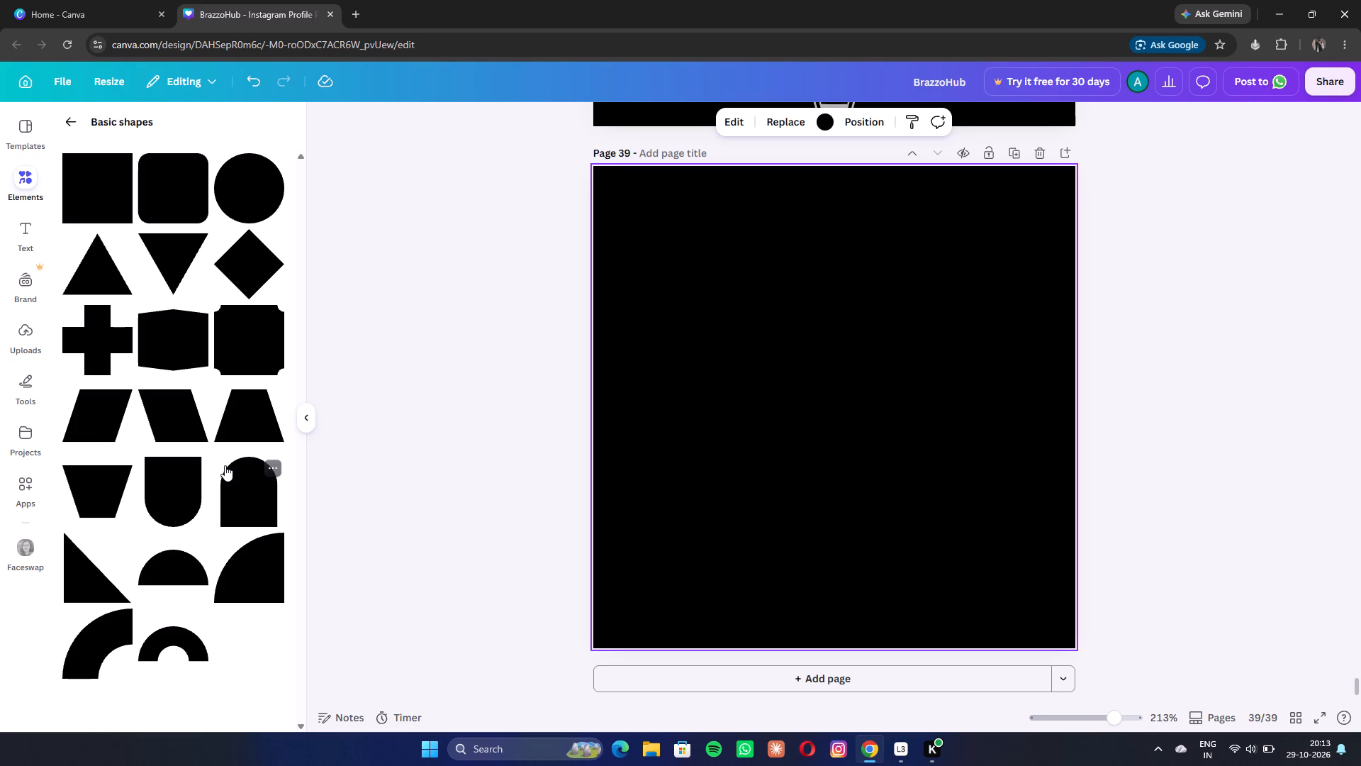
click(179, 574)
Change the semicircle's fill colour to light grey.
click(533, 124)
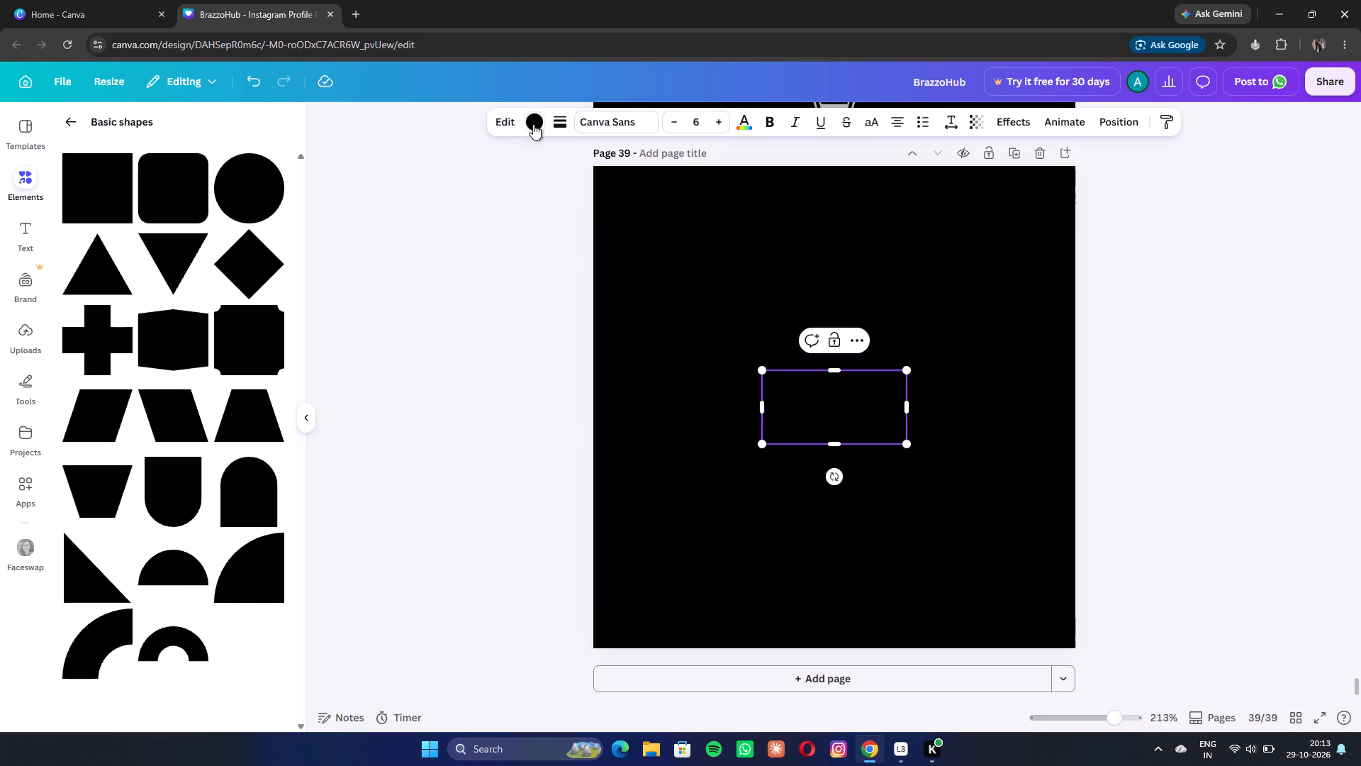
click(210, 240)
click(269, 121)
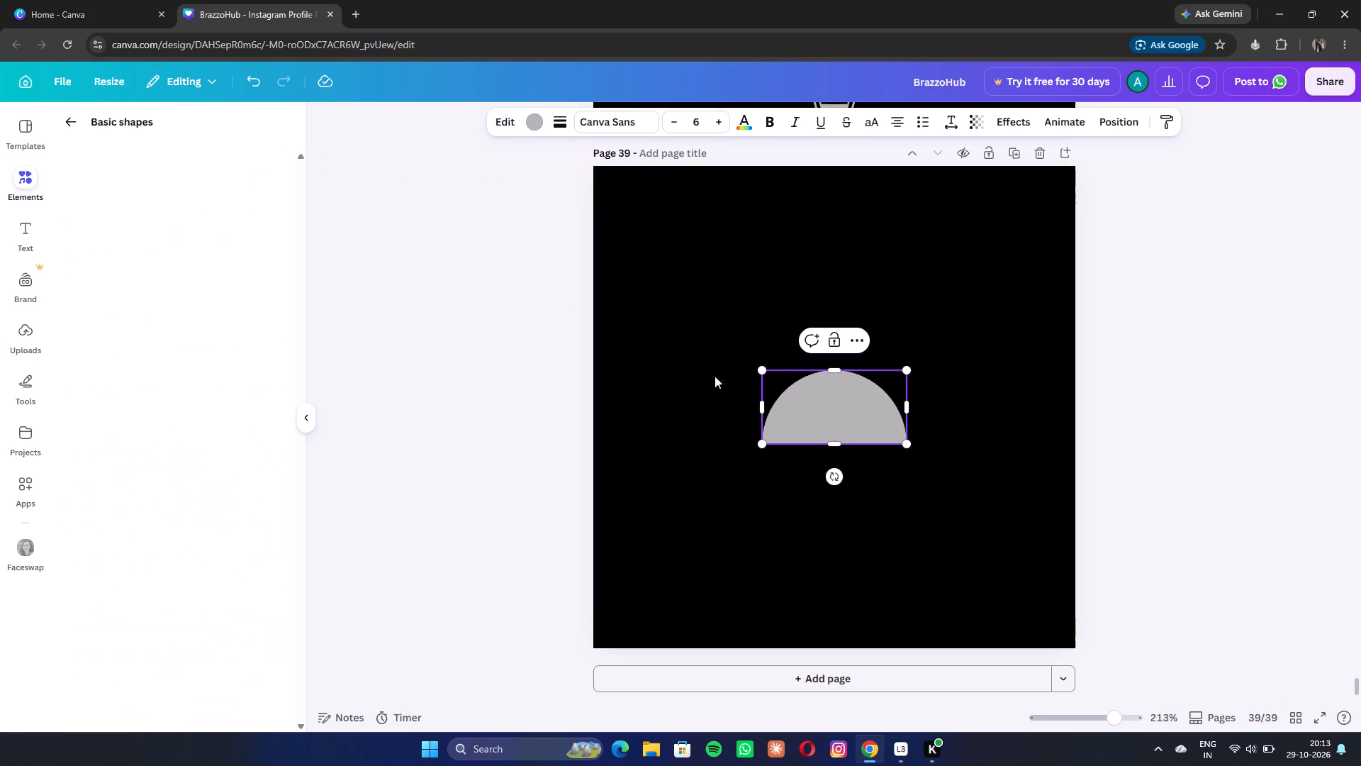
Enlarge the grey semicircle to roughly two-thirds of the page width and move it to the upper part of page 39.
drag(904, 445, 1002, 537)
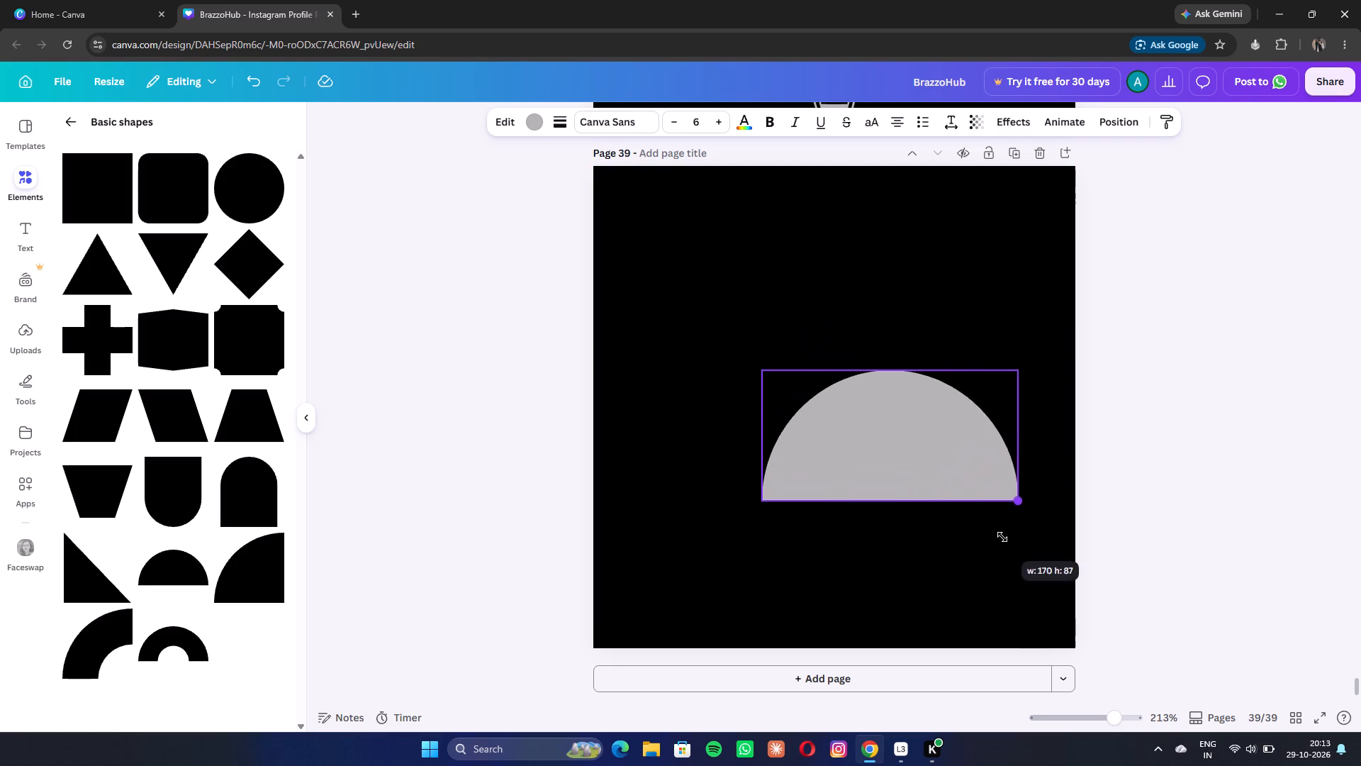
drag(1002, 537, 1053, 568)
click(1053, 568)
drag(990, 488, 893, 330)
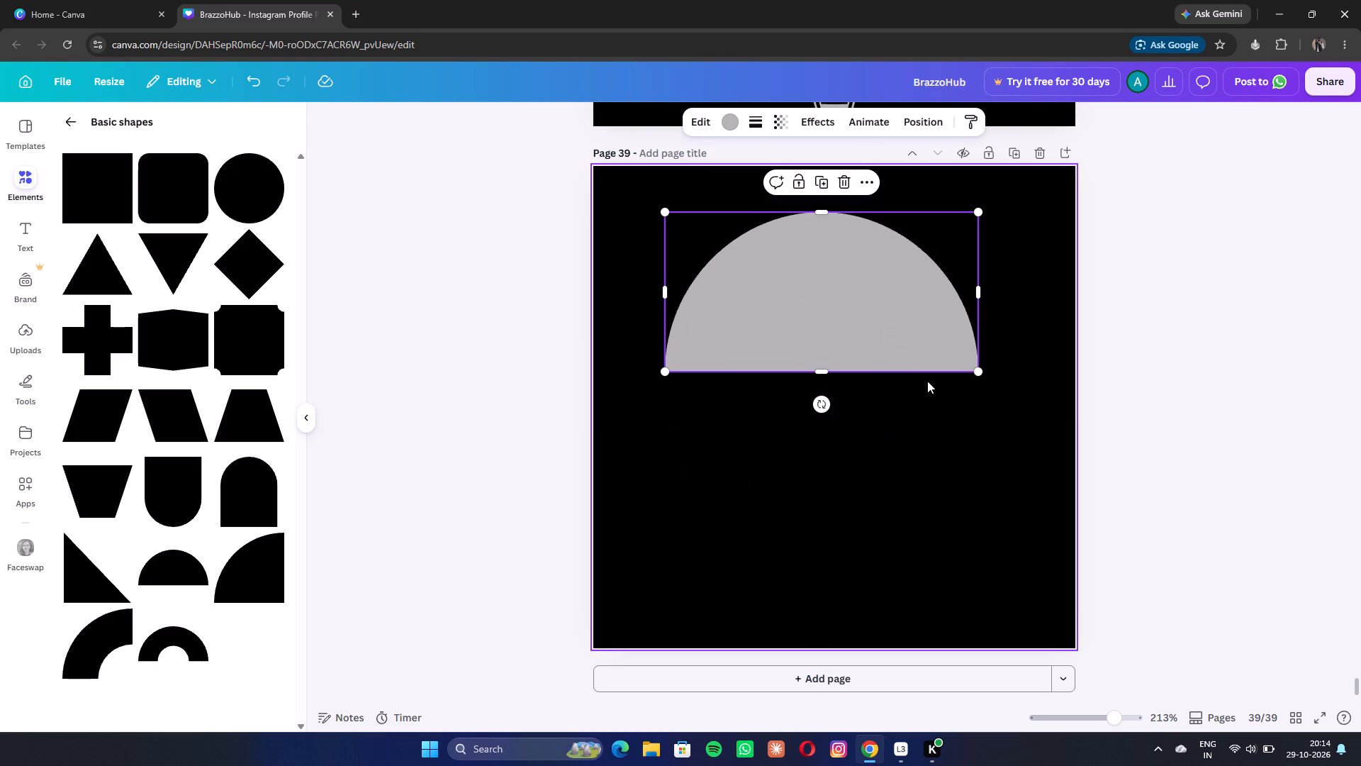
Rotate the semicircle 90° clockwise and place it in the page's top-left corner, flat side flush with the left page edge.
drag(824, 408, 819, 410)
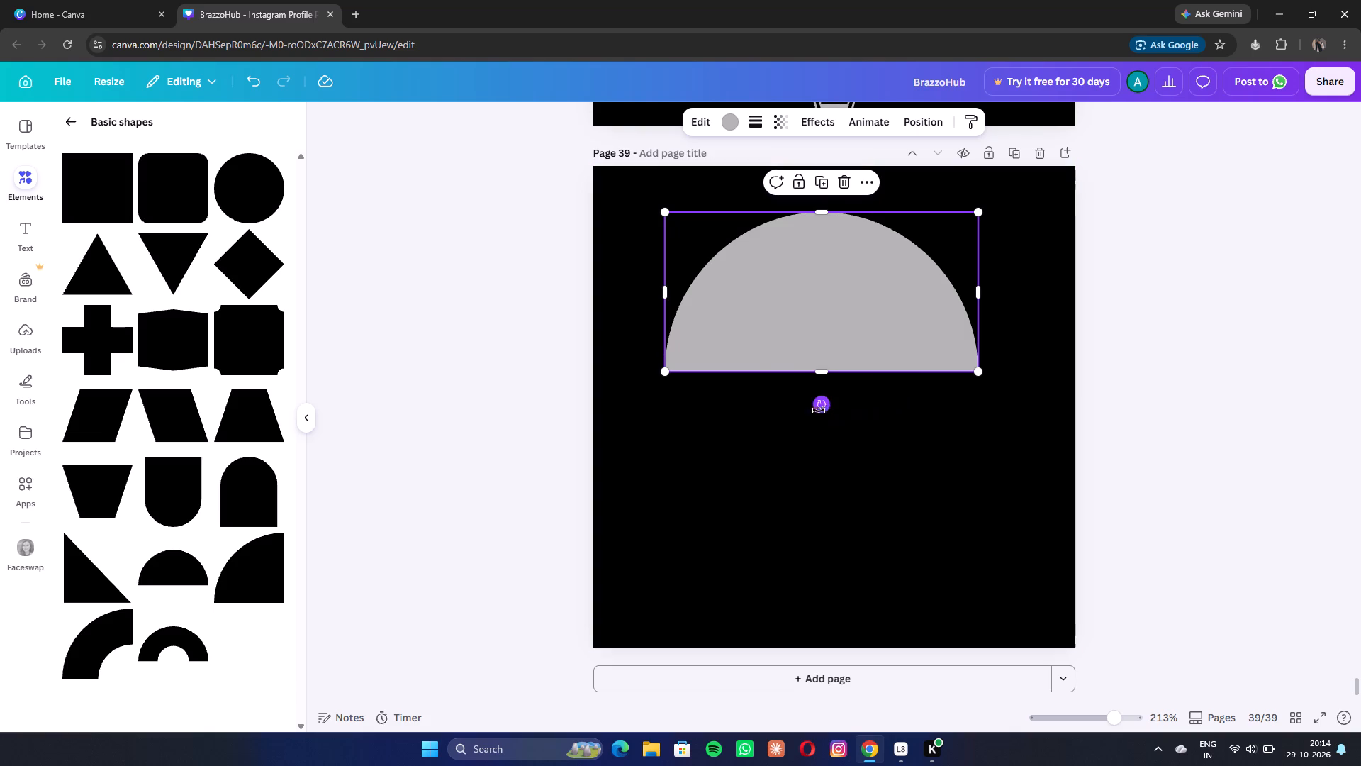
drag(819, 410, 571, 294)
drag(828, 354, 830, 385)
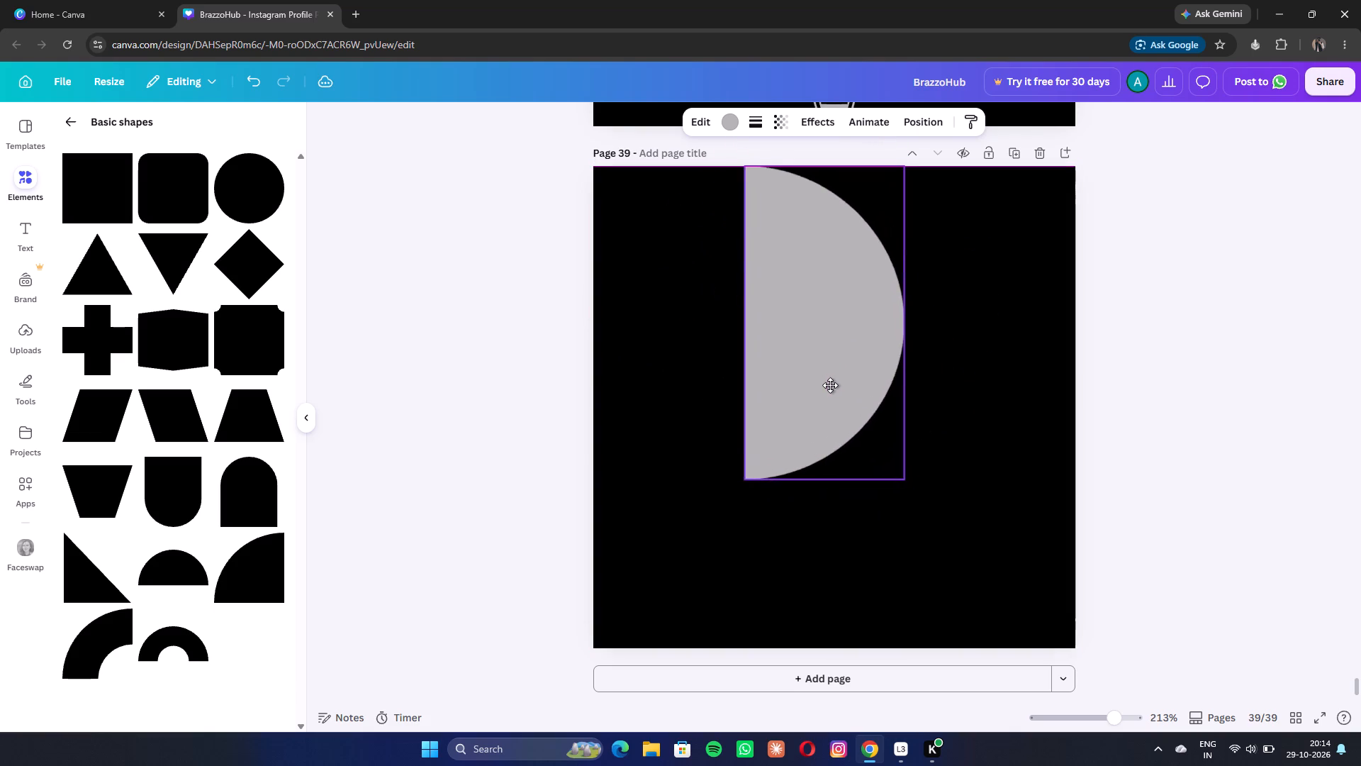
drag(830, 385, 678, 385)
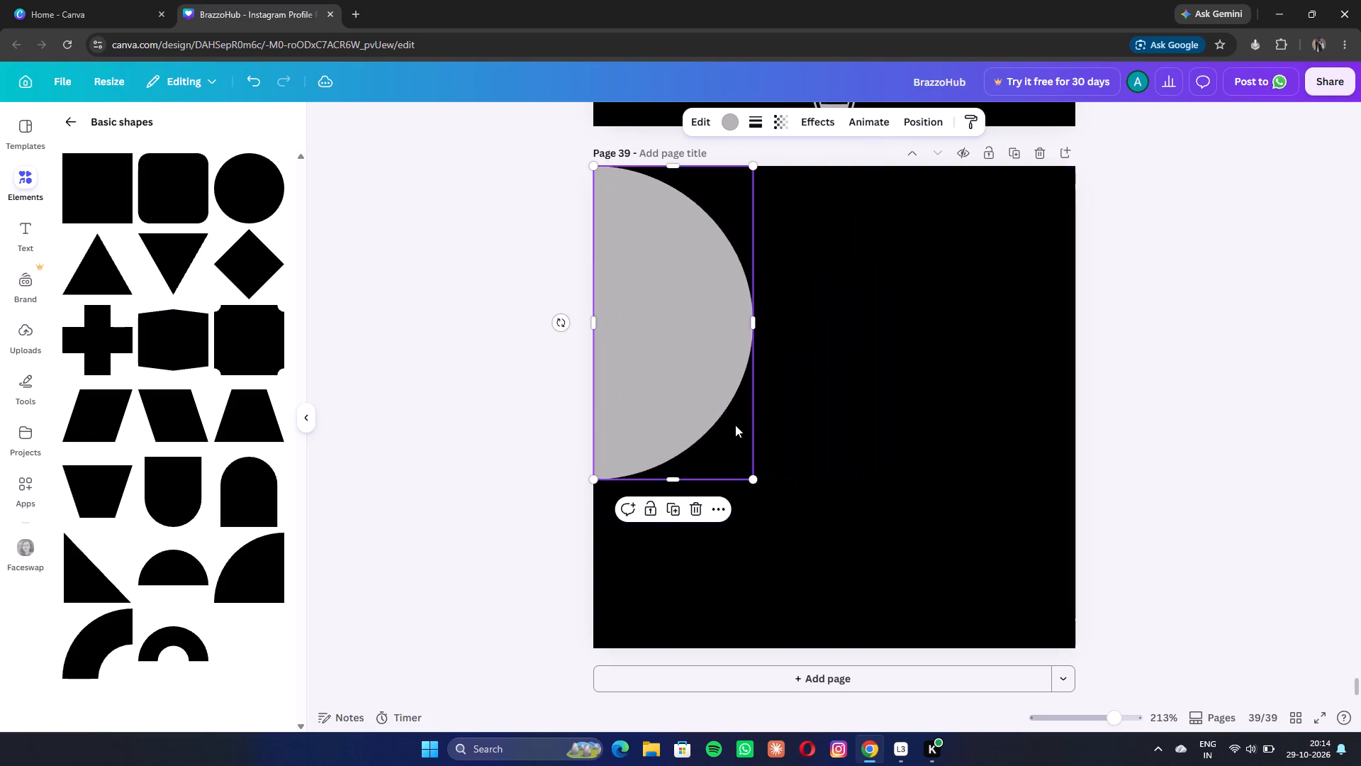
Enlarge the rotated semicircle proportionally until it spans the full height of page 39.
drag(754, 482, 899, 614)
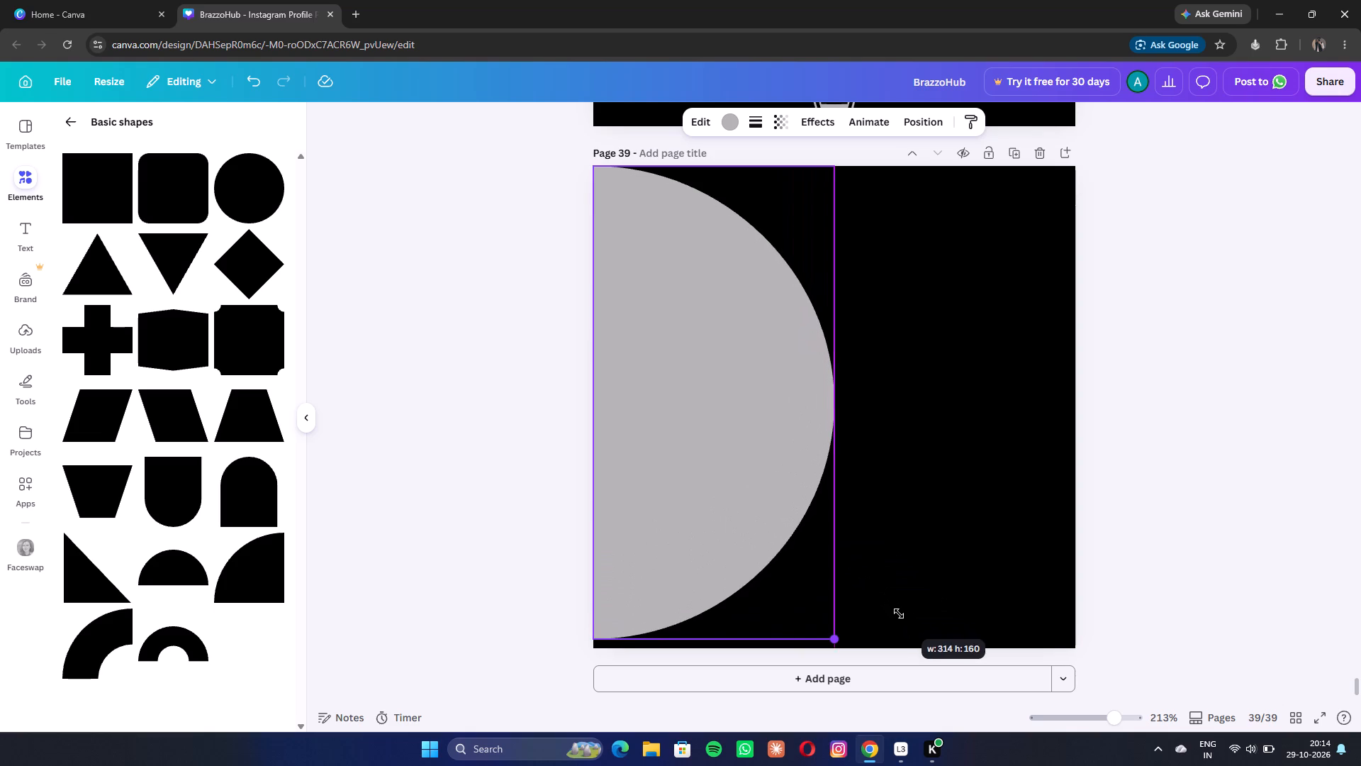
drag(899, 614, 903, 621)
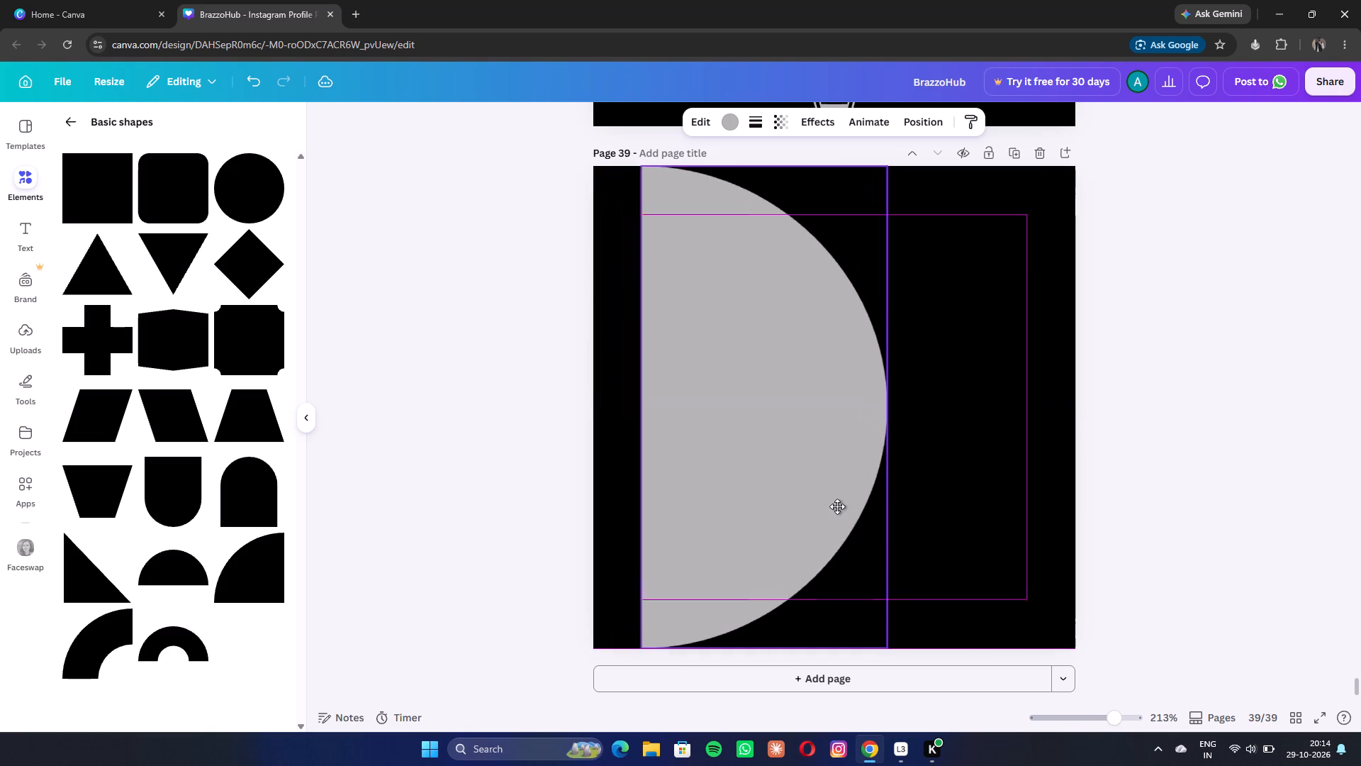
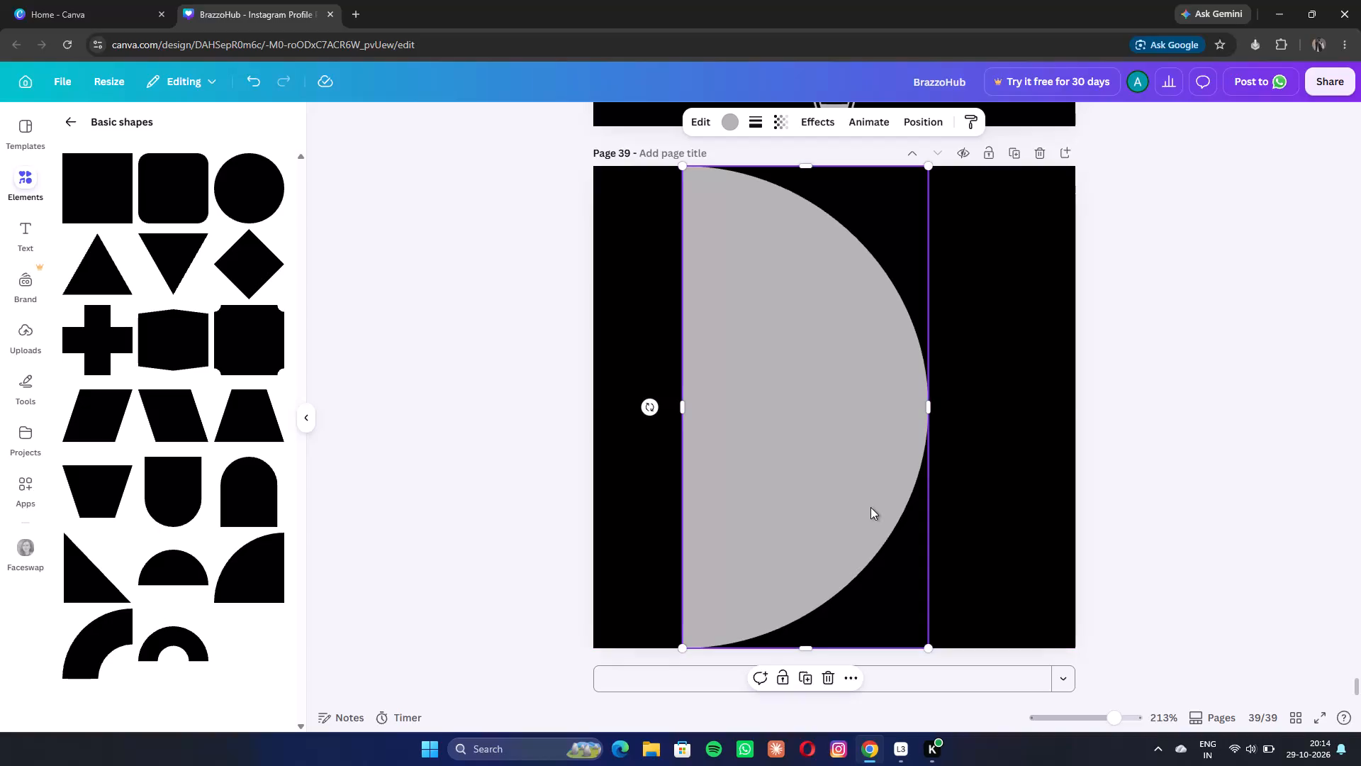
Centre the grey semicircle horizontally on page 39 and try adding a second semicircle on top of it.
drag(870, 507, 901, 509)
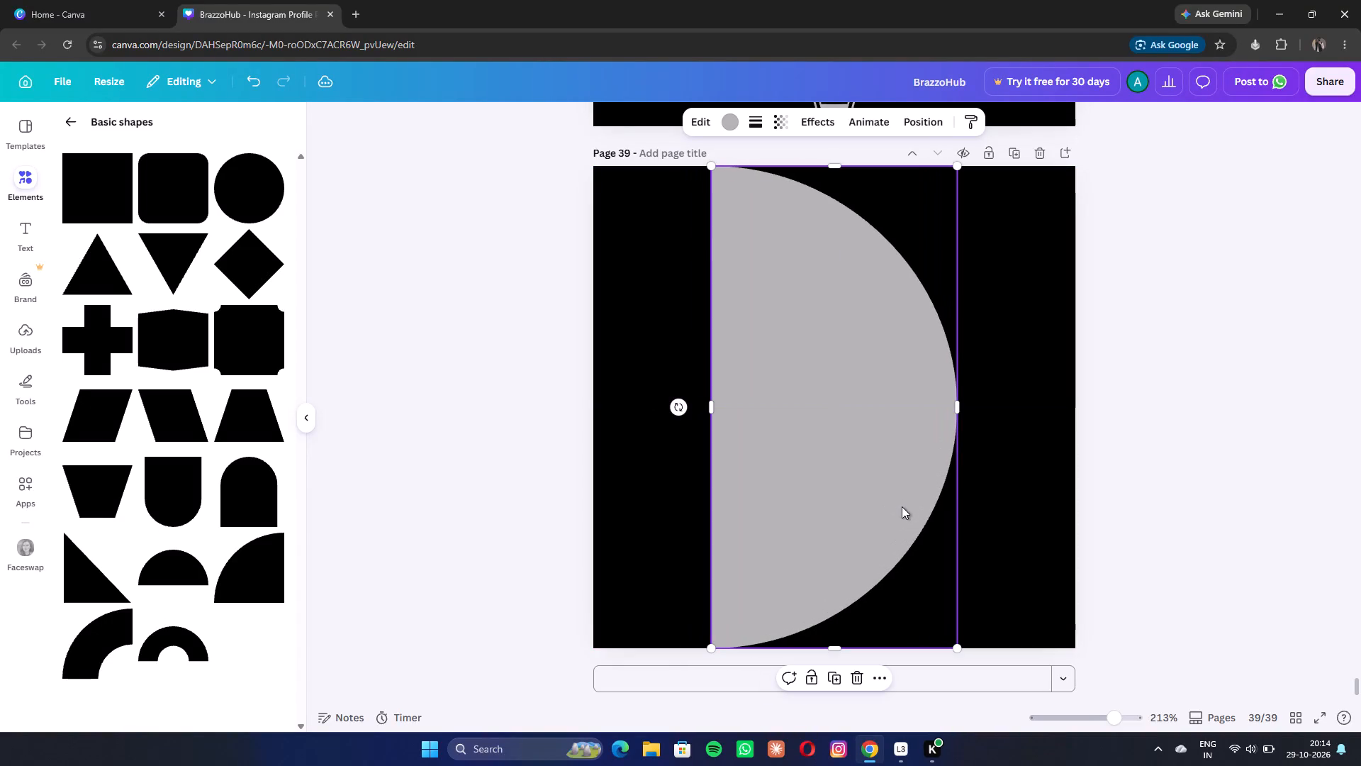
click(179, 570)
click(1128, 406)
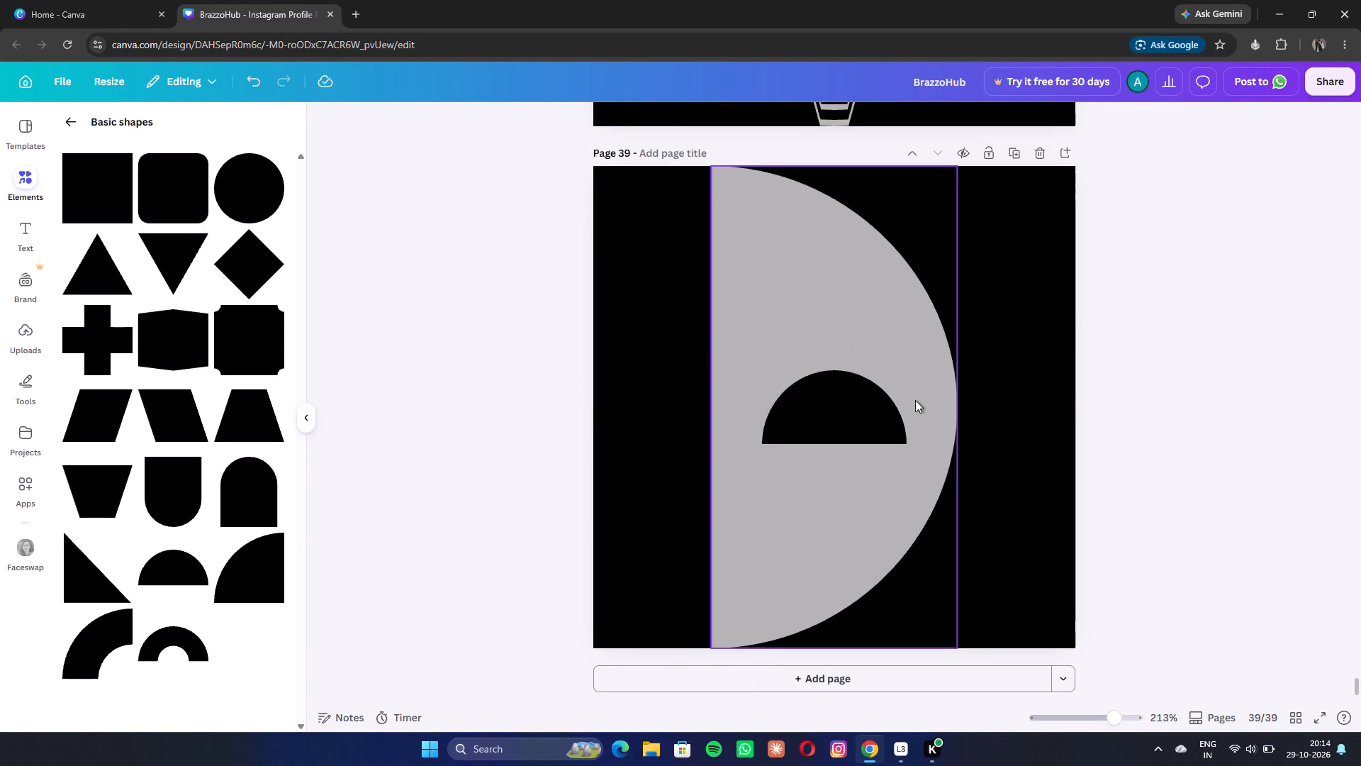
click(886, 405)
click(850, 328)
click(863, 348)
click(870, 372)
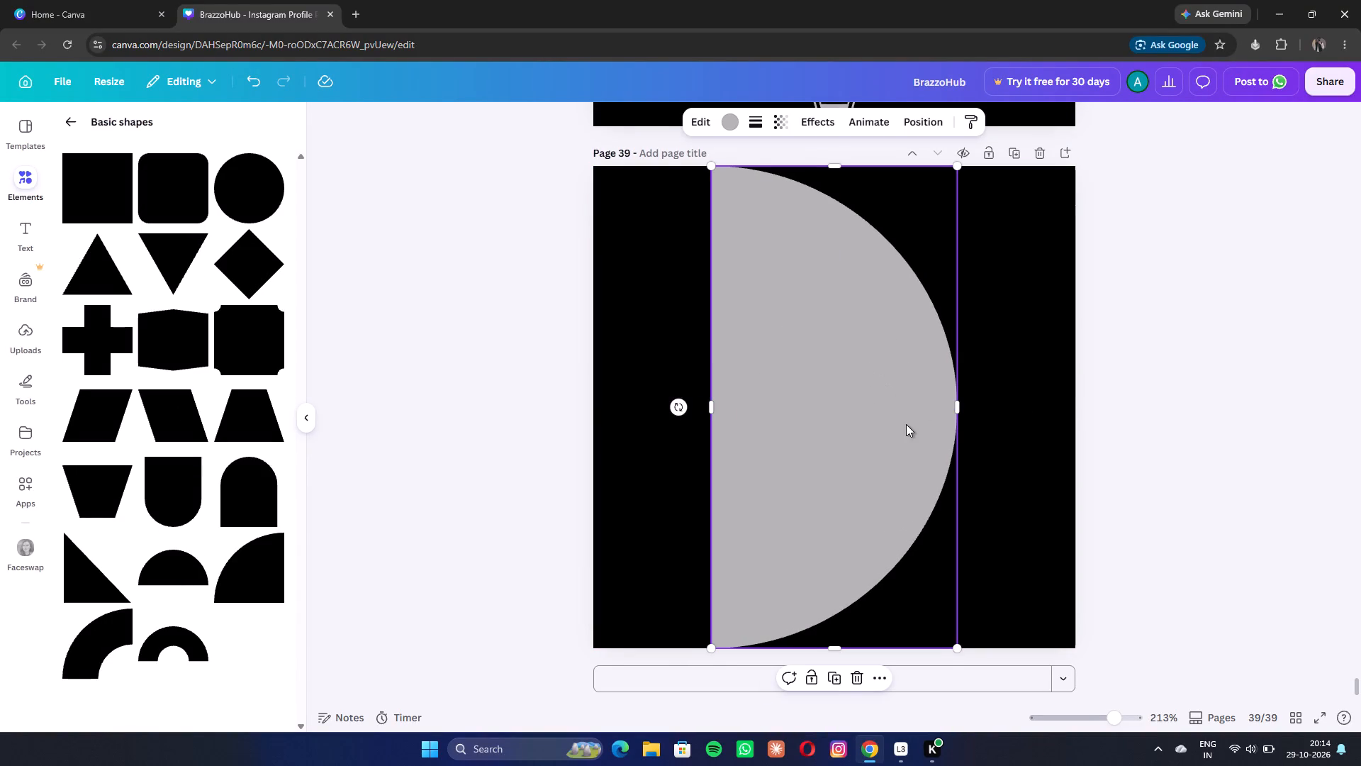
Delete the large grey semicircle from page 39.
click(861, 672)
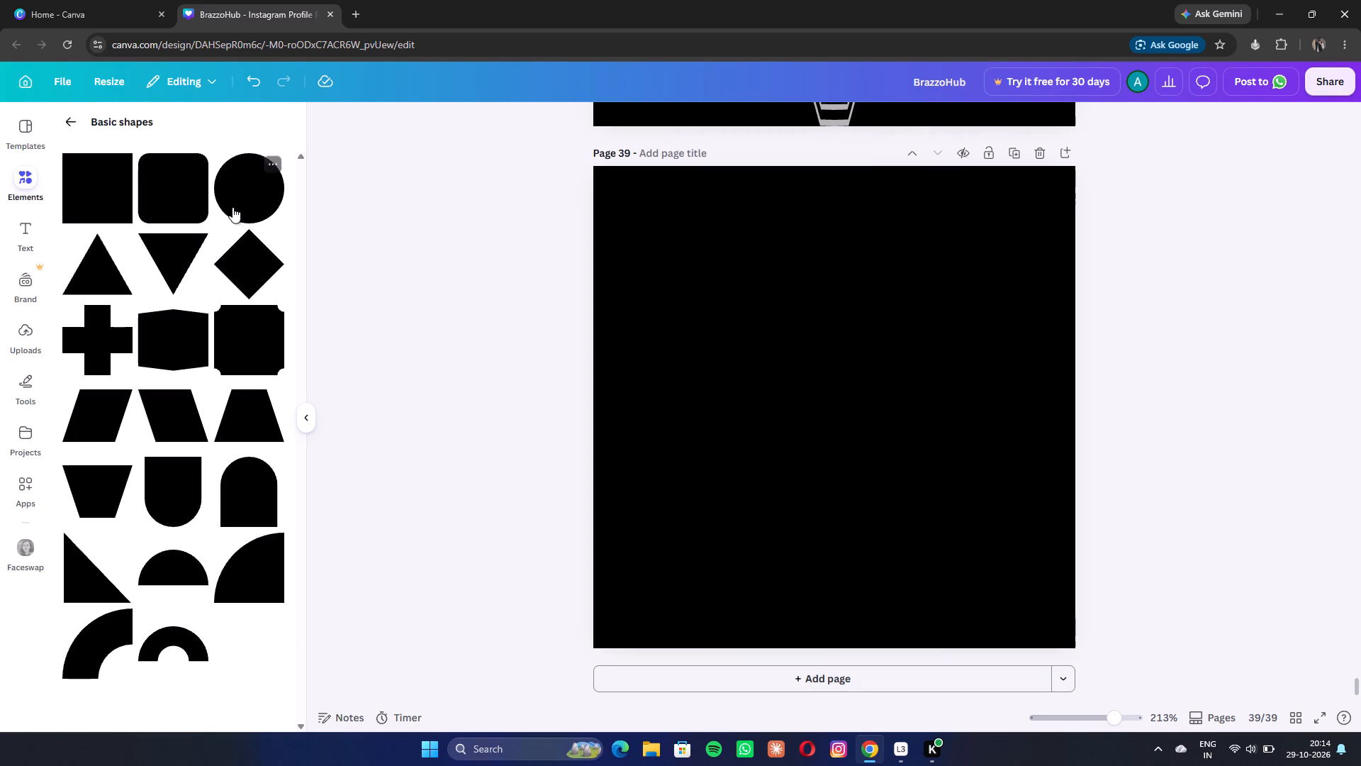
Add a decagon from the polygon shapes to page 39 and fill it with the design's light grey.
double_click(59, 118)
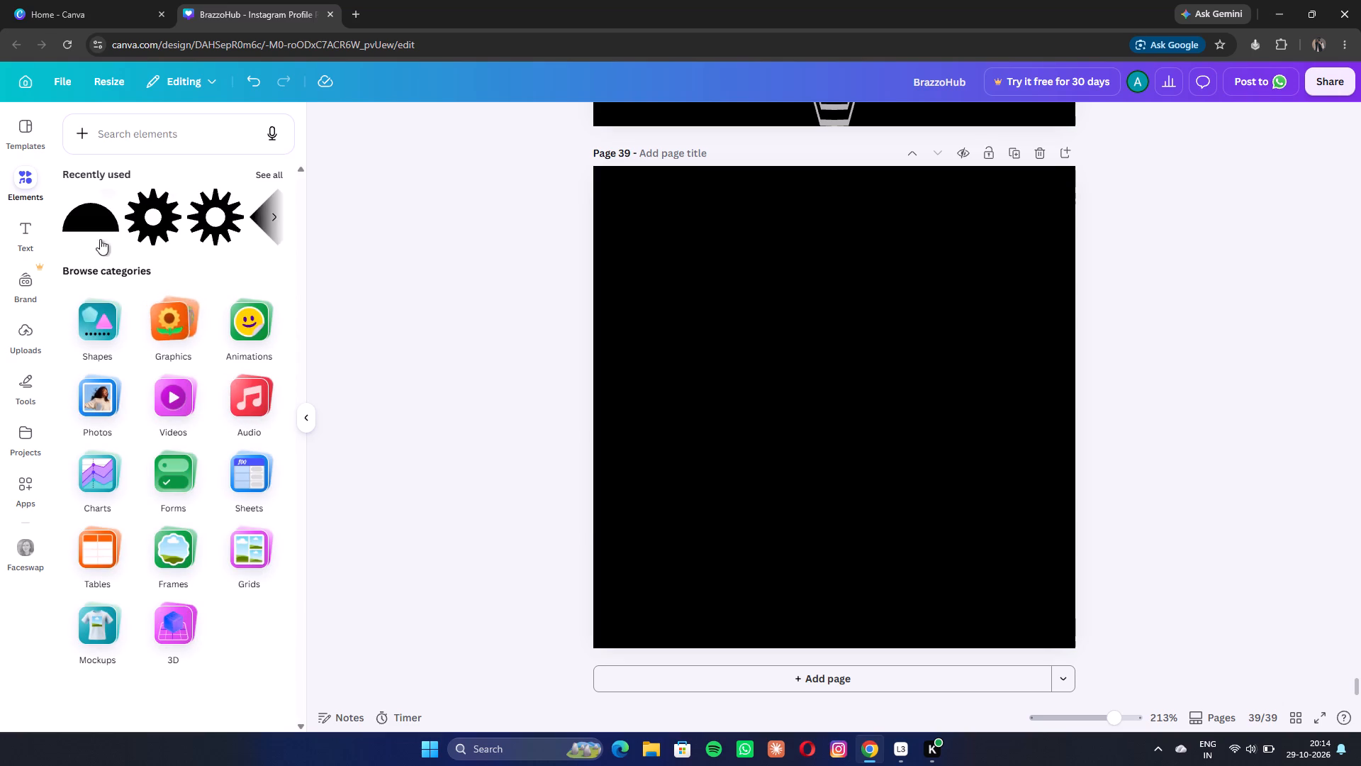
click(89, 310)
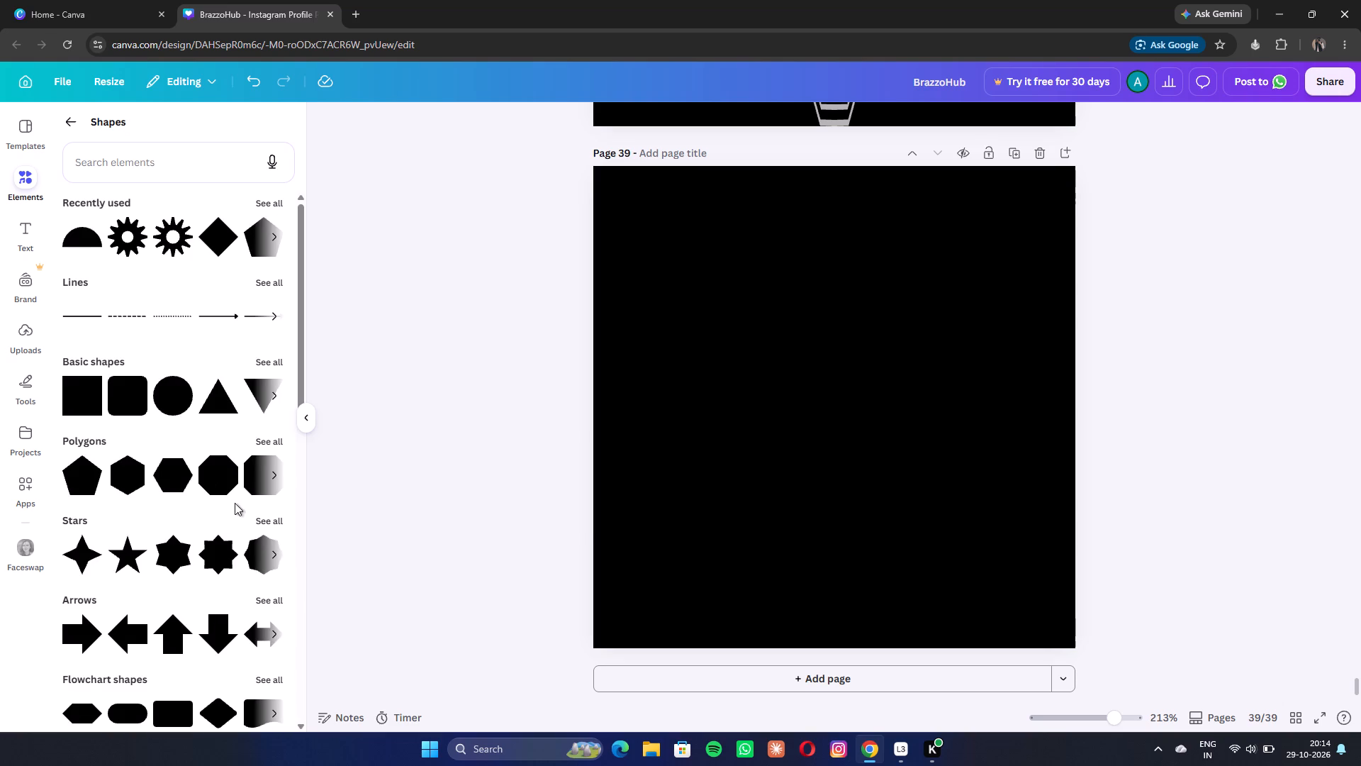
click(272, 443)
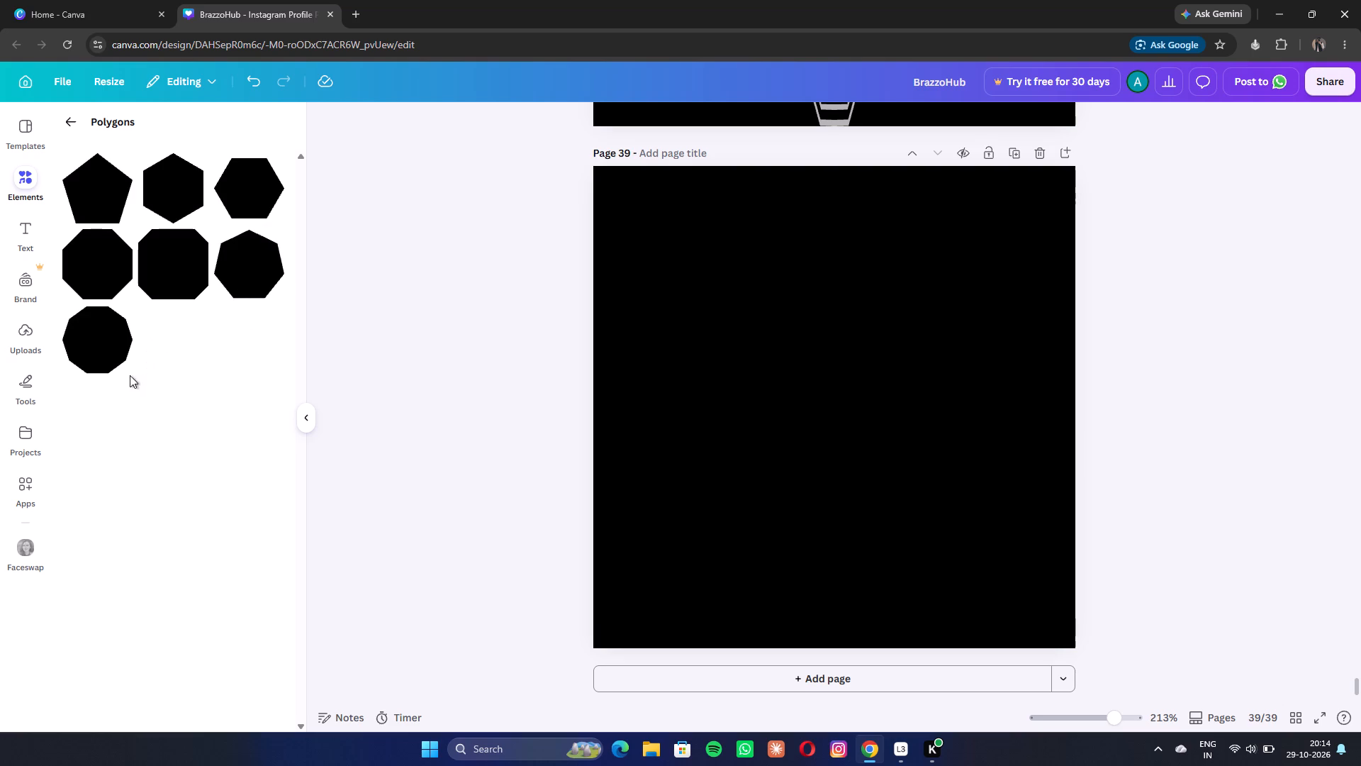
double_click(111, 367)
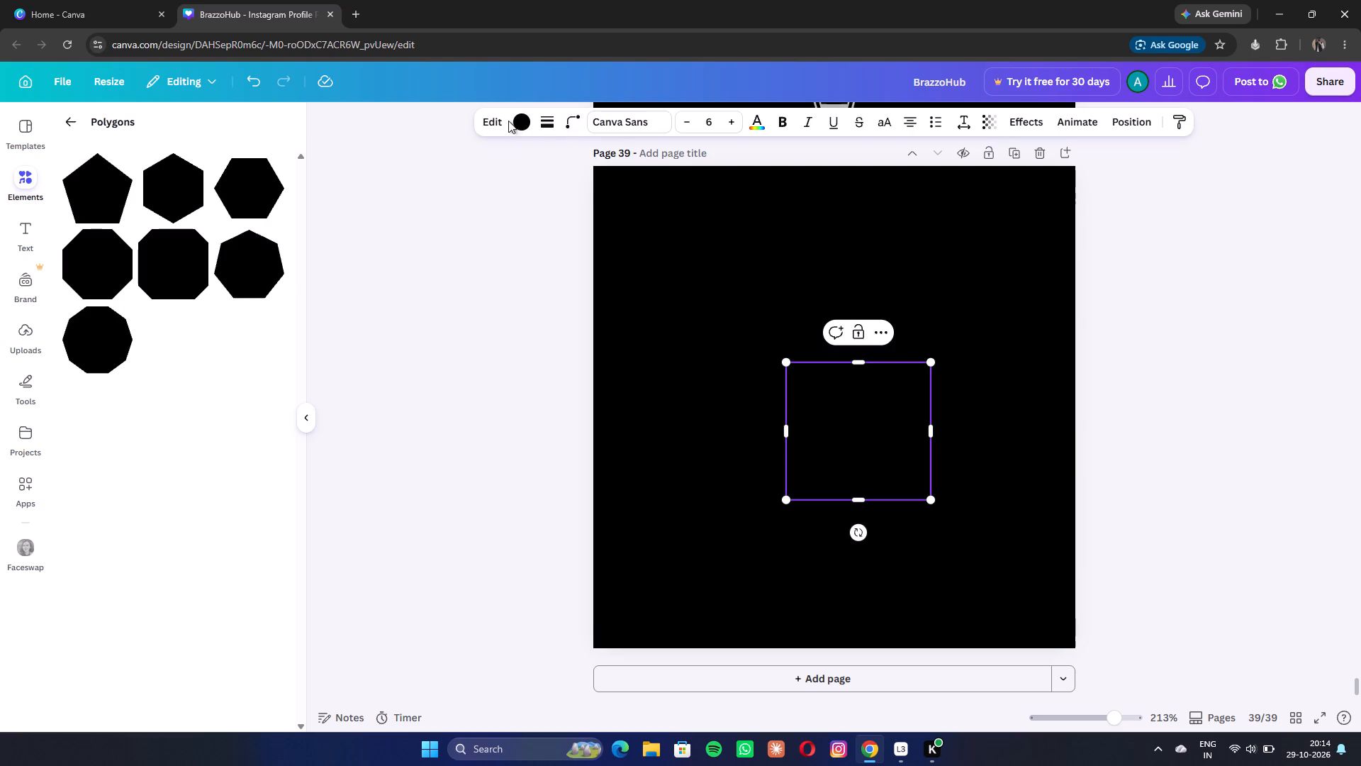
click(520, 126)
click(200, 232)
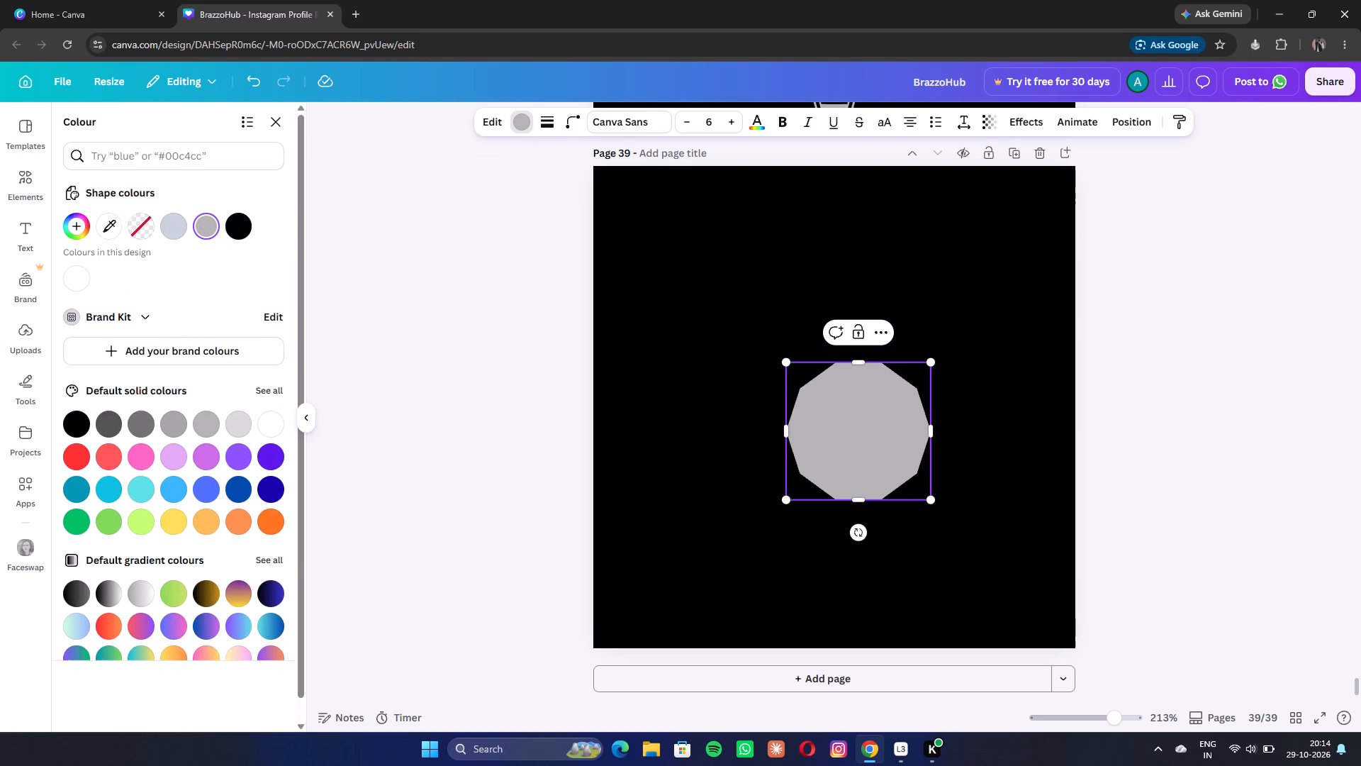
click(269, 127)
Enlarge the grey decagon proportionally to the full page width, about 320 × 305, and centre it vertically on the page.
drag(932, 501, 937, 504)
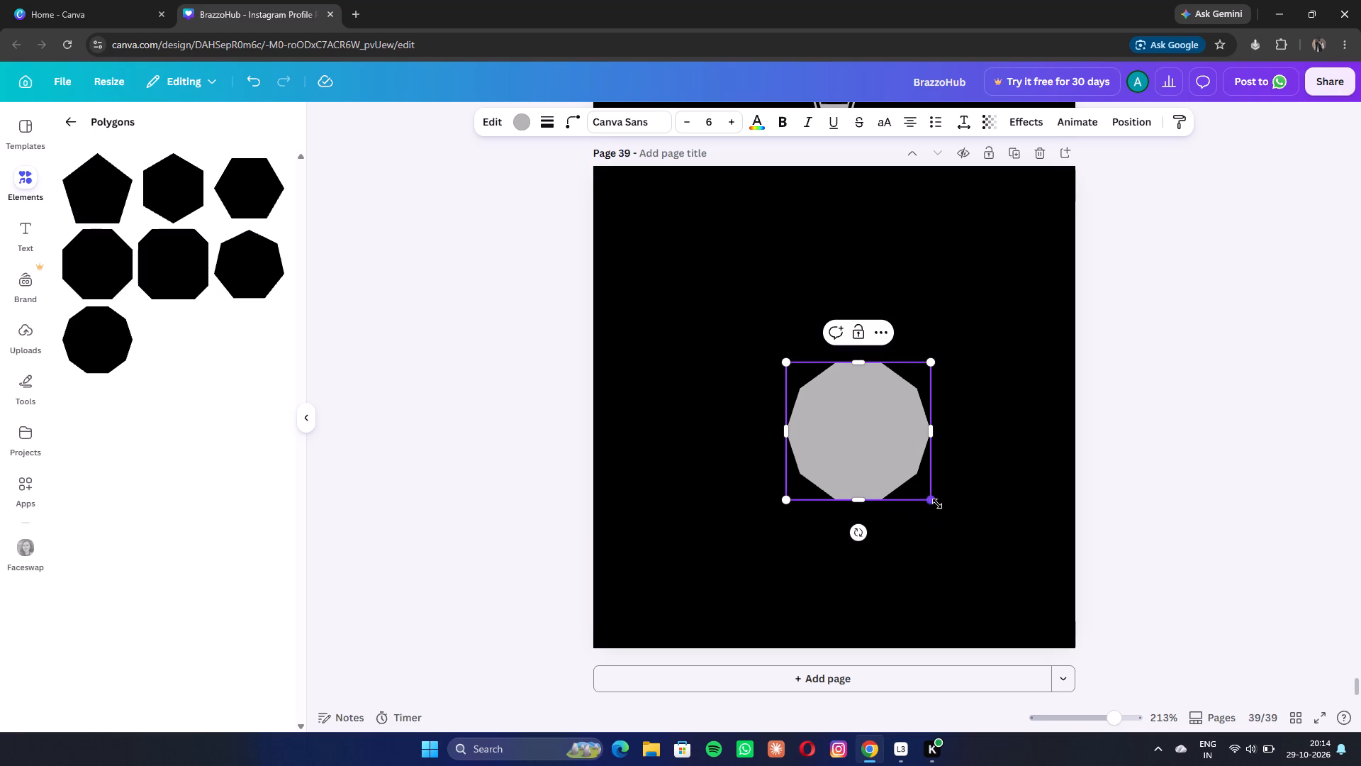
drag(937, 504, 1062, 665)
click(1062, 665)
click(1033, 606)
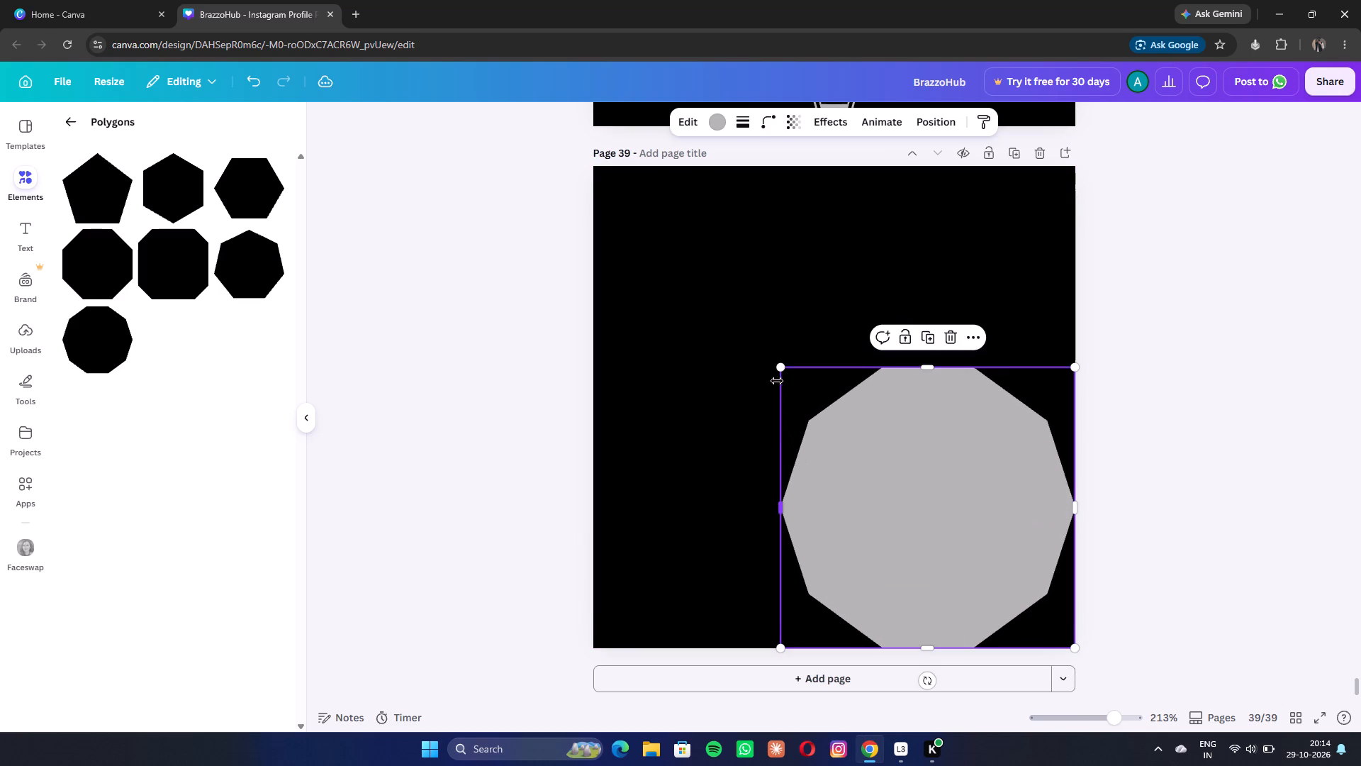
drag(780, 370, 581, 198)
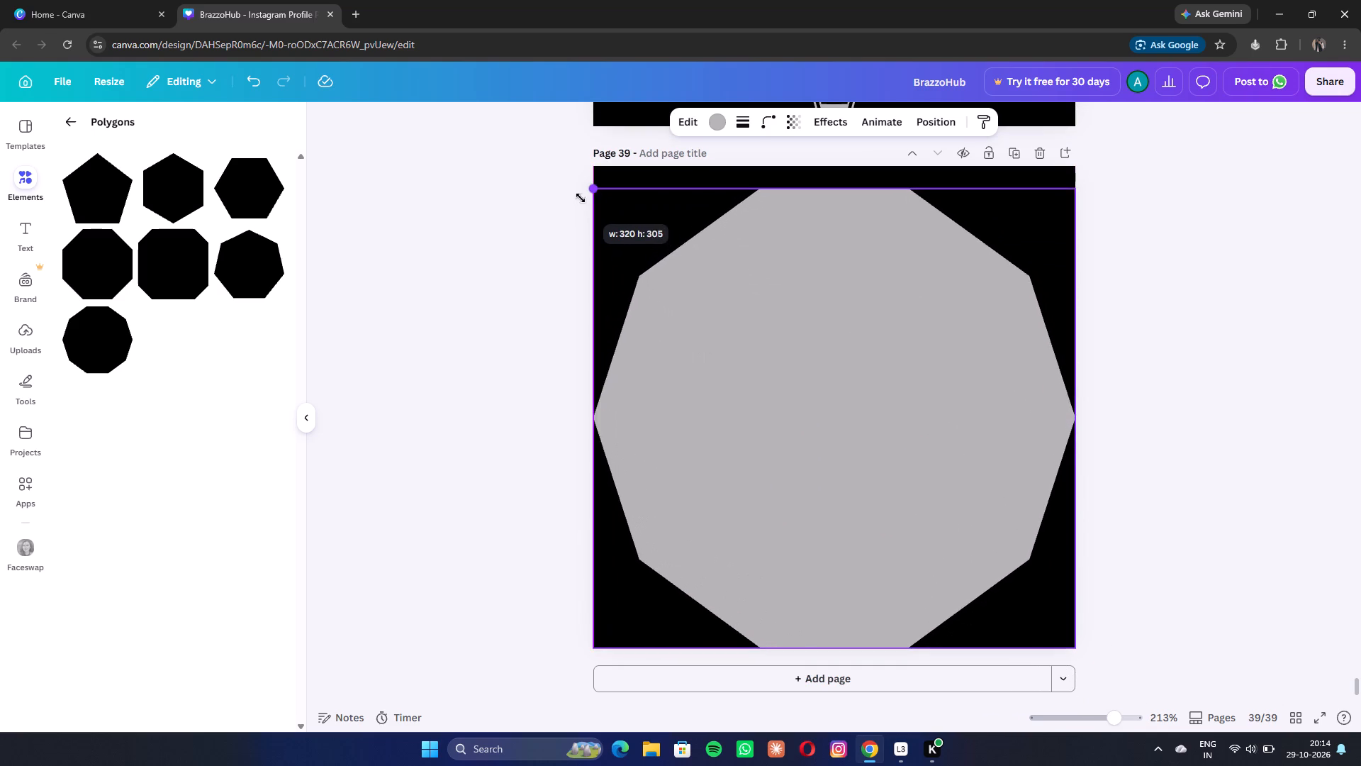
drag(581, 198, 586, 201)
drag(861, 408, 852, 401)
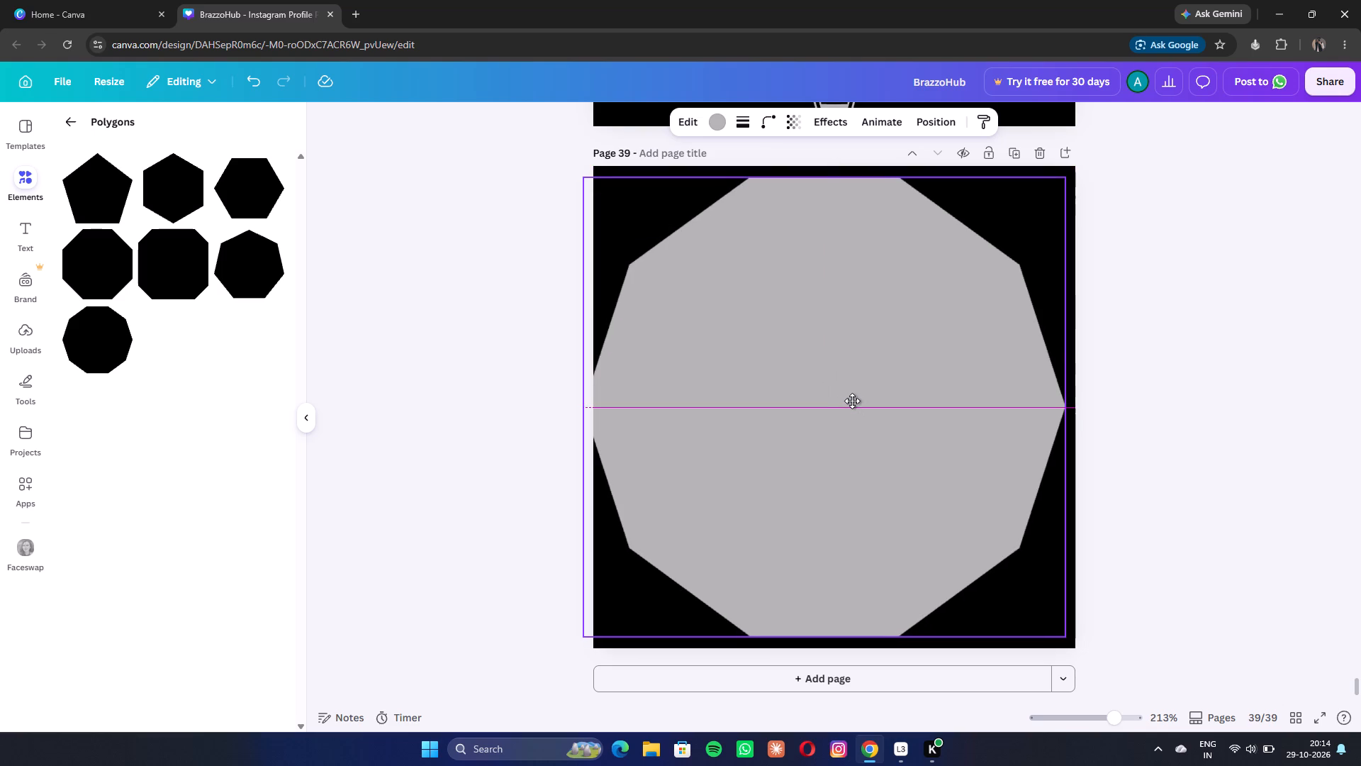
drag(852, 401, 855, 401)
click(855, 401)
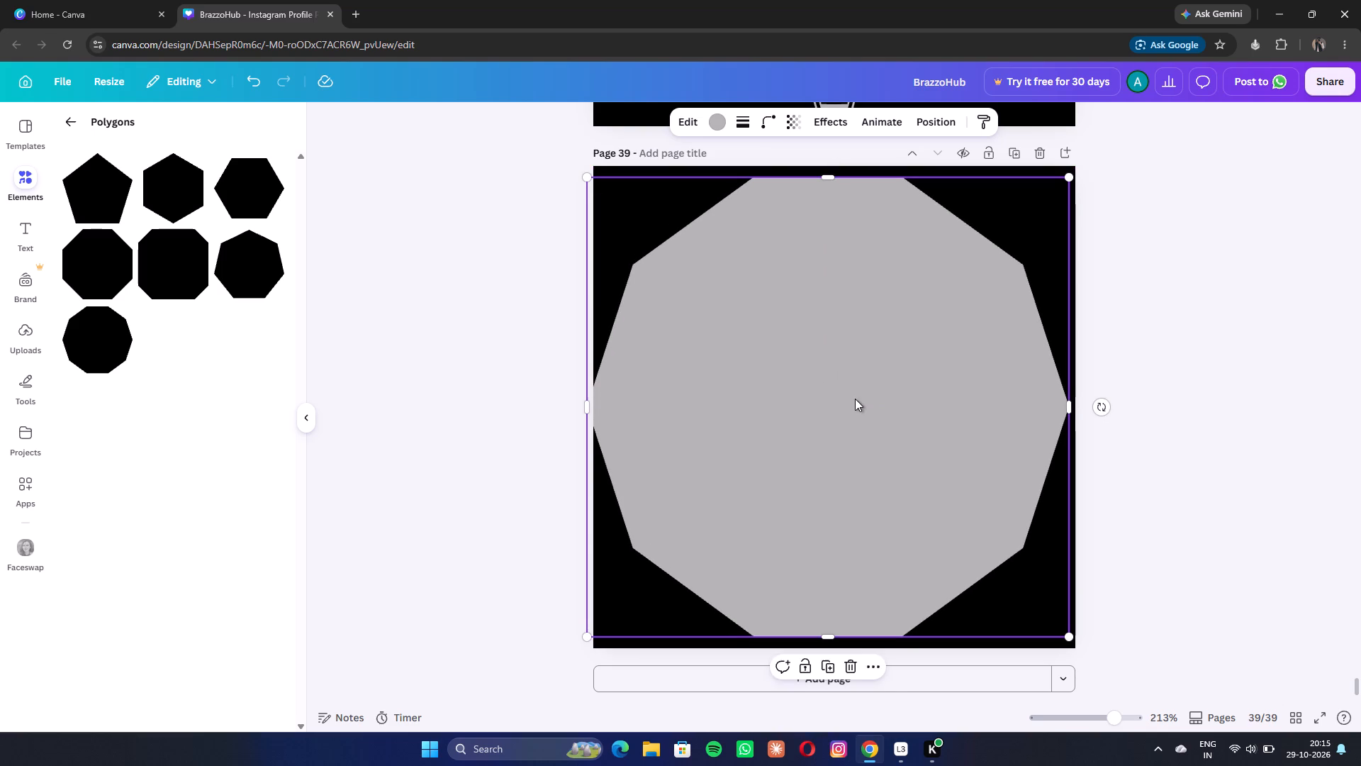
Add a second, black decagon, enlarge it to about four-fifths of the grey one's width and centre it inside.
click(107, 357)
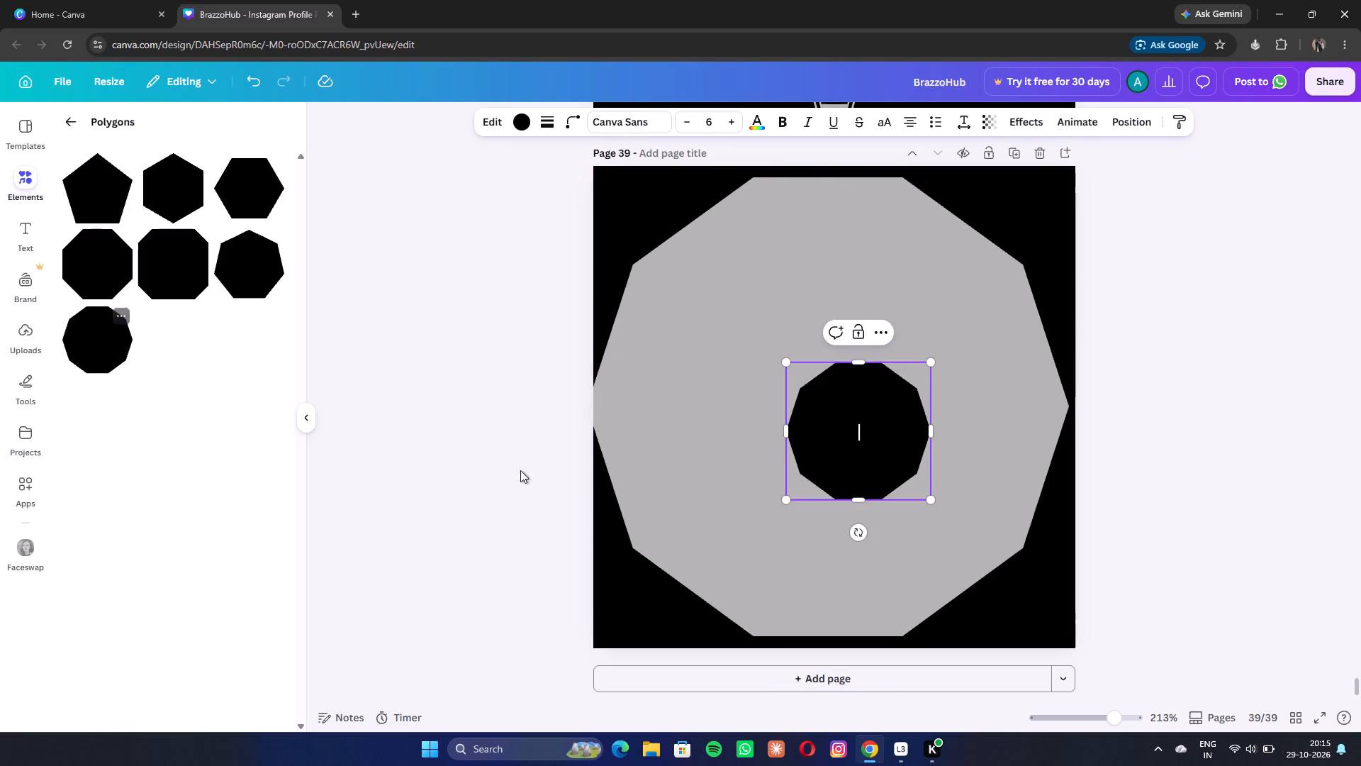
drag(931, 496, 1090, 676)
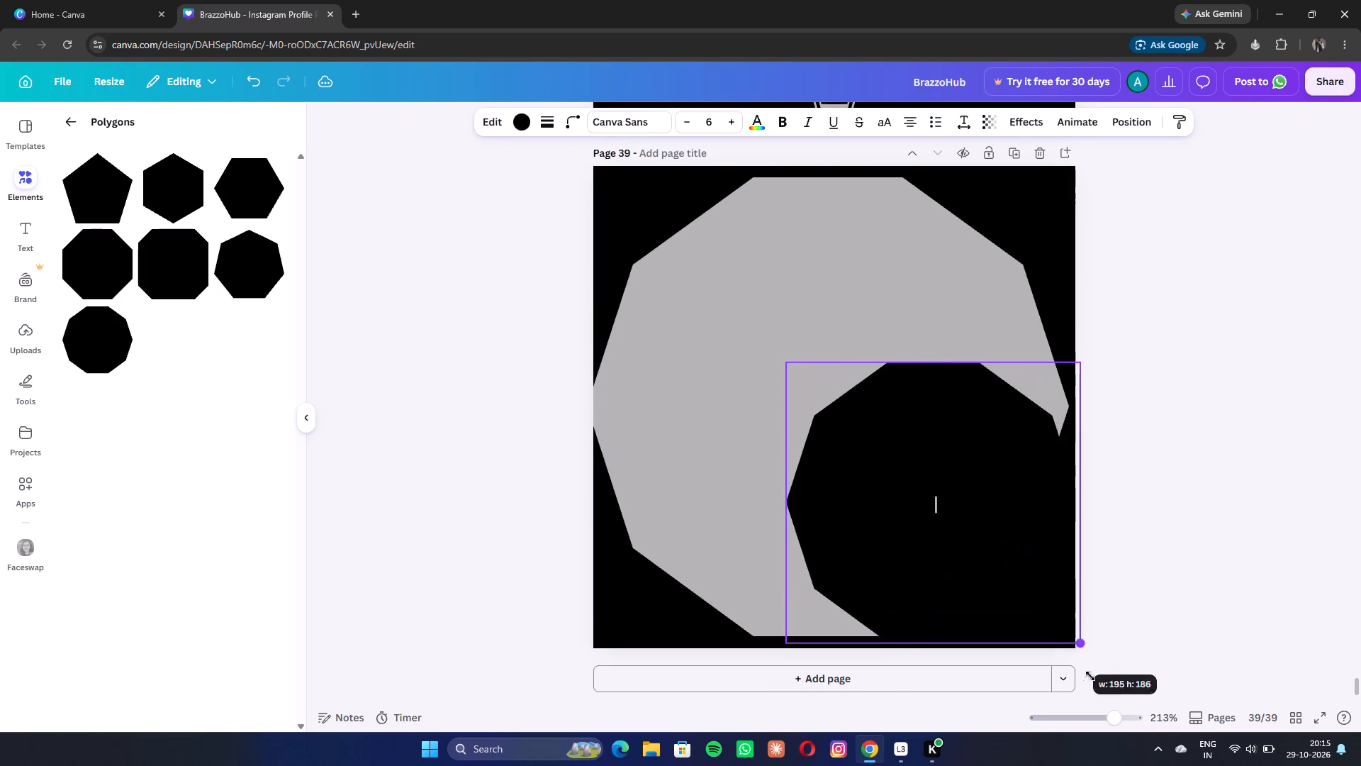
drag(1090, 676, 1133, 750)
drag(996, 541, 924, 487)
drag(1087, 565, 1085, 565)
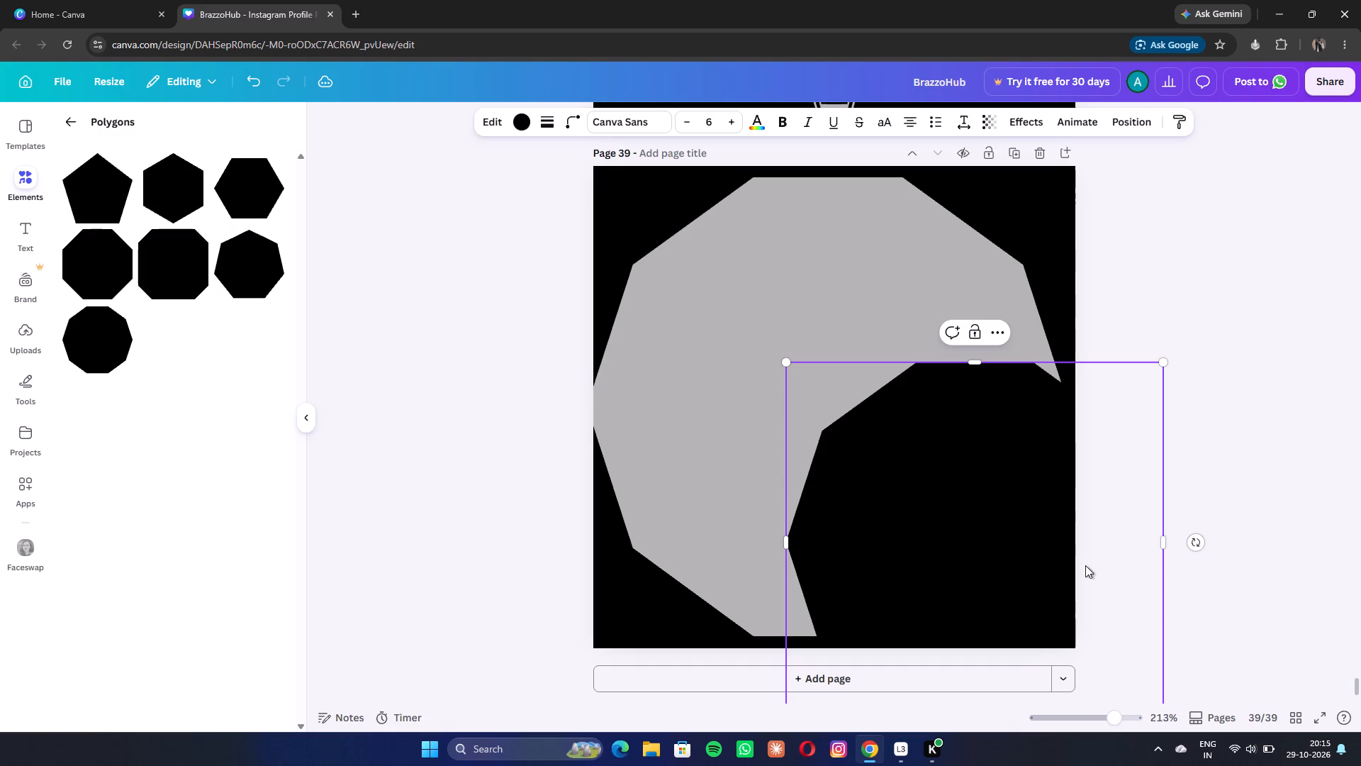
drag(1085, 565, 977, 520)
drag(973, 512, 939, 411)
drag(1026, 607, 988, 531)
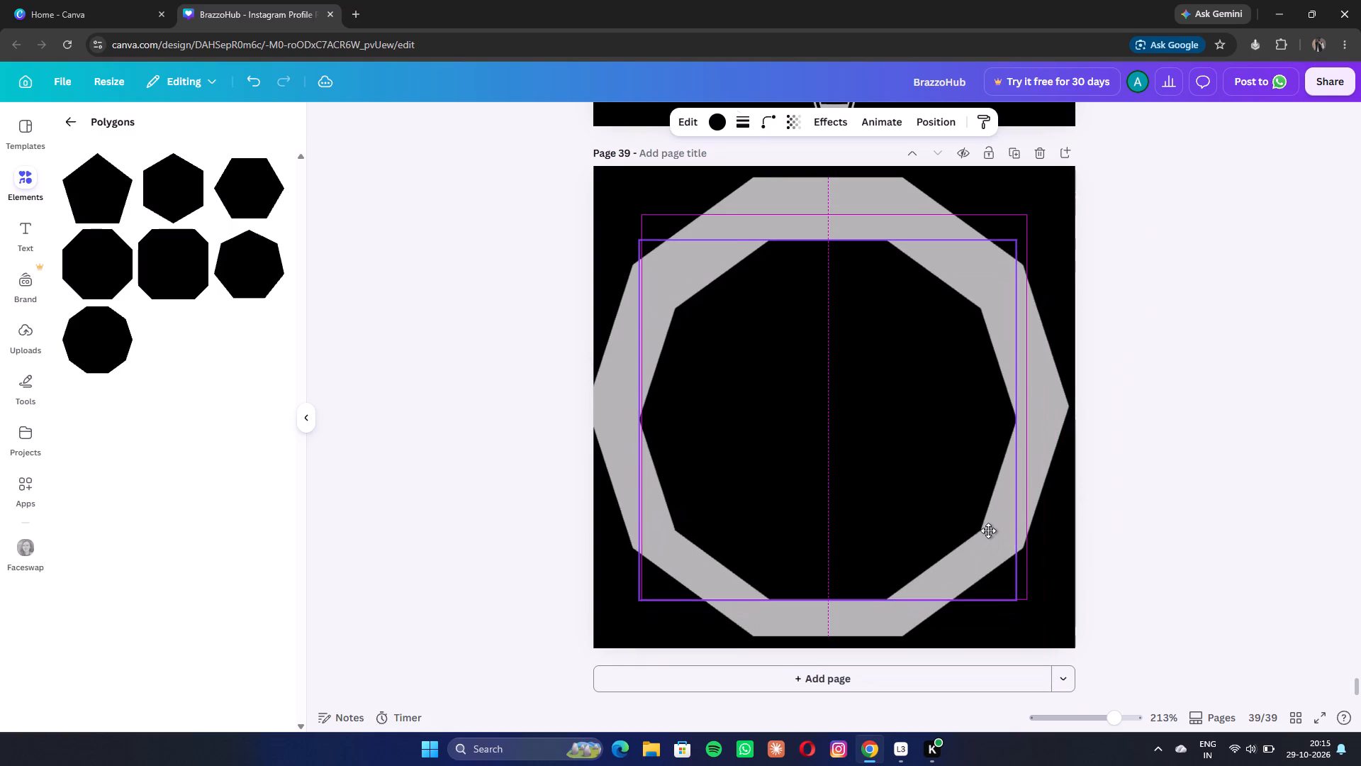
drag(988, 531, 989, 516)
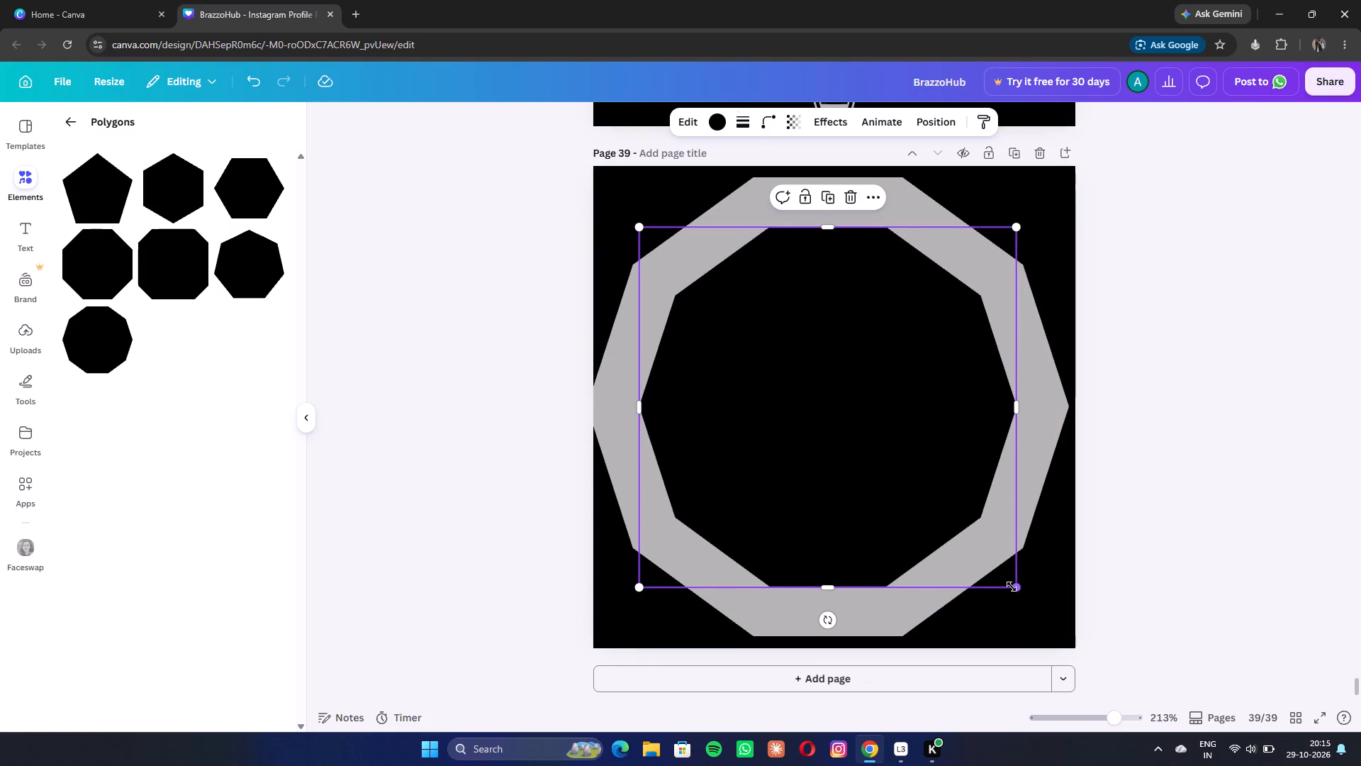
Enlarge the black decagon in stages, keeping it centred, until only a thin even outline of the grey decagon shows around it.
drag(1012, 587, 1063, 648)
click(1063, 648)
drag(995, 596, 980, 584)
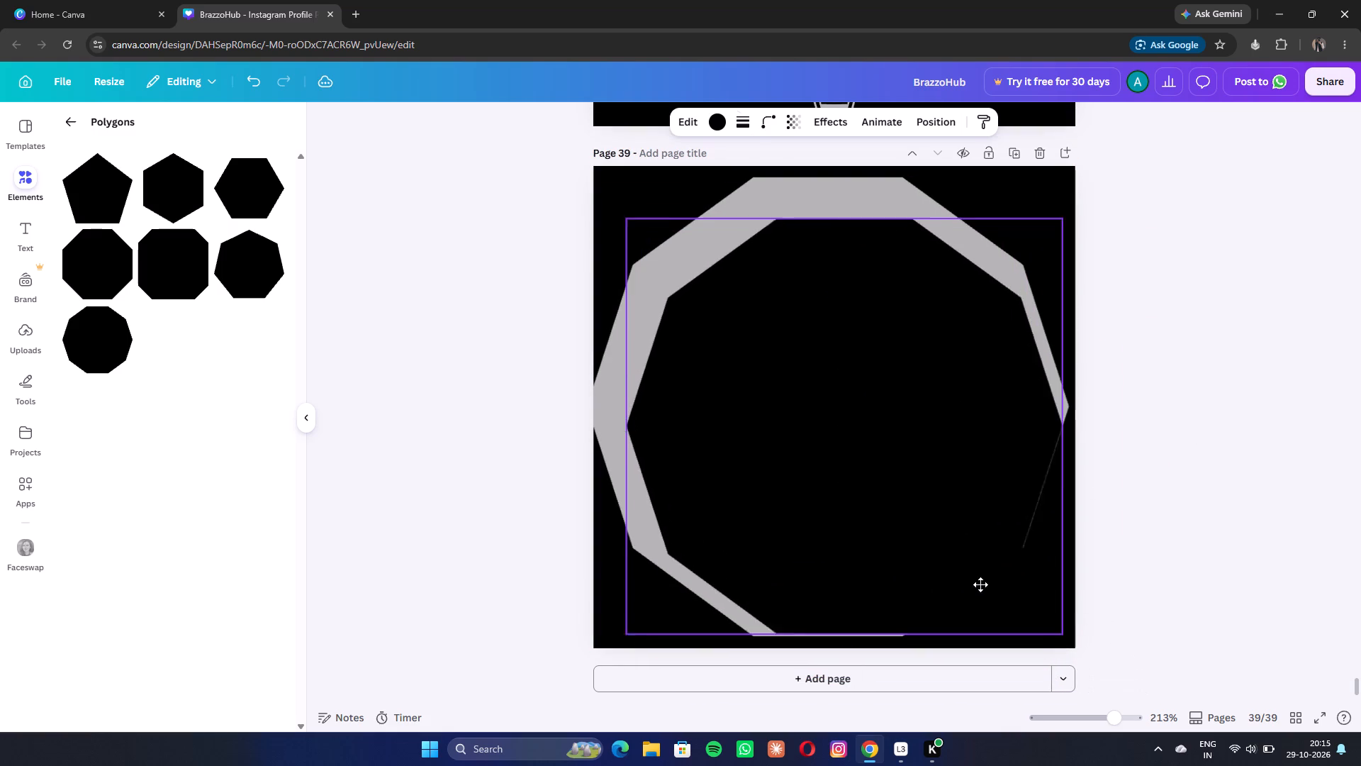
drag(980, 584, 972, 567)
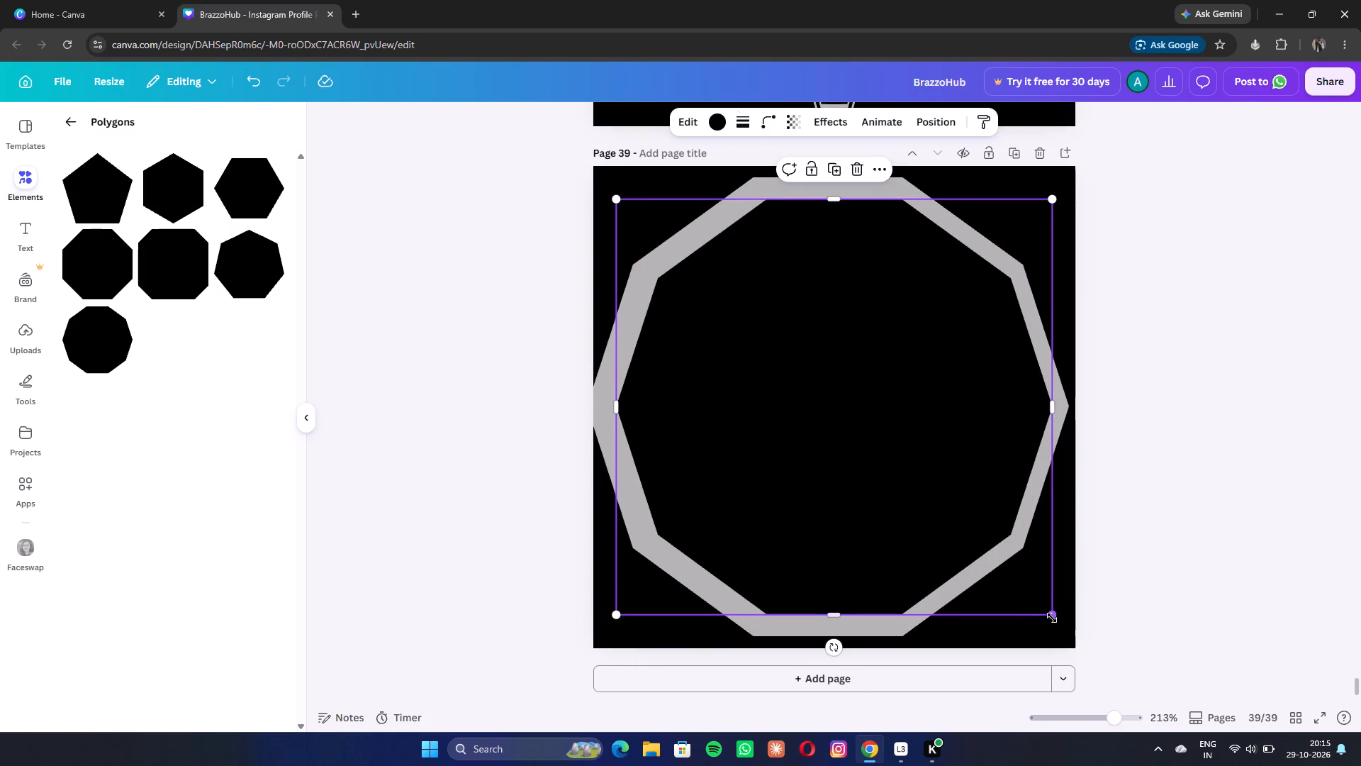
drag(1052, 618, 1070, 640)
drag(1018, 592, 996, 576)
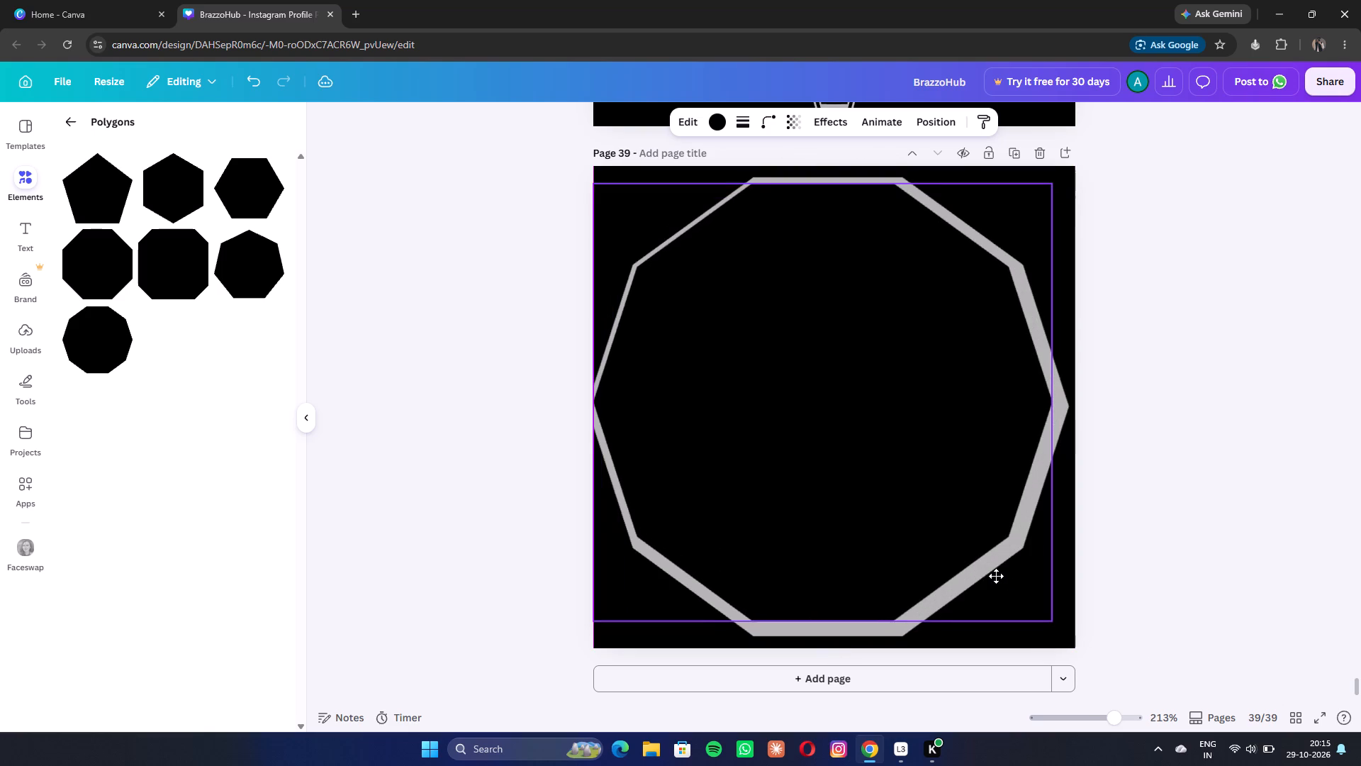
drag(996, 576, 1001, 580)
click(1001, 580)
drag(1055, 626, 1063, 633)
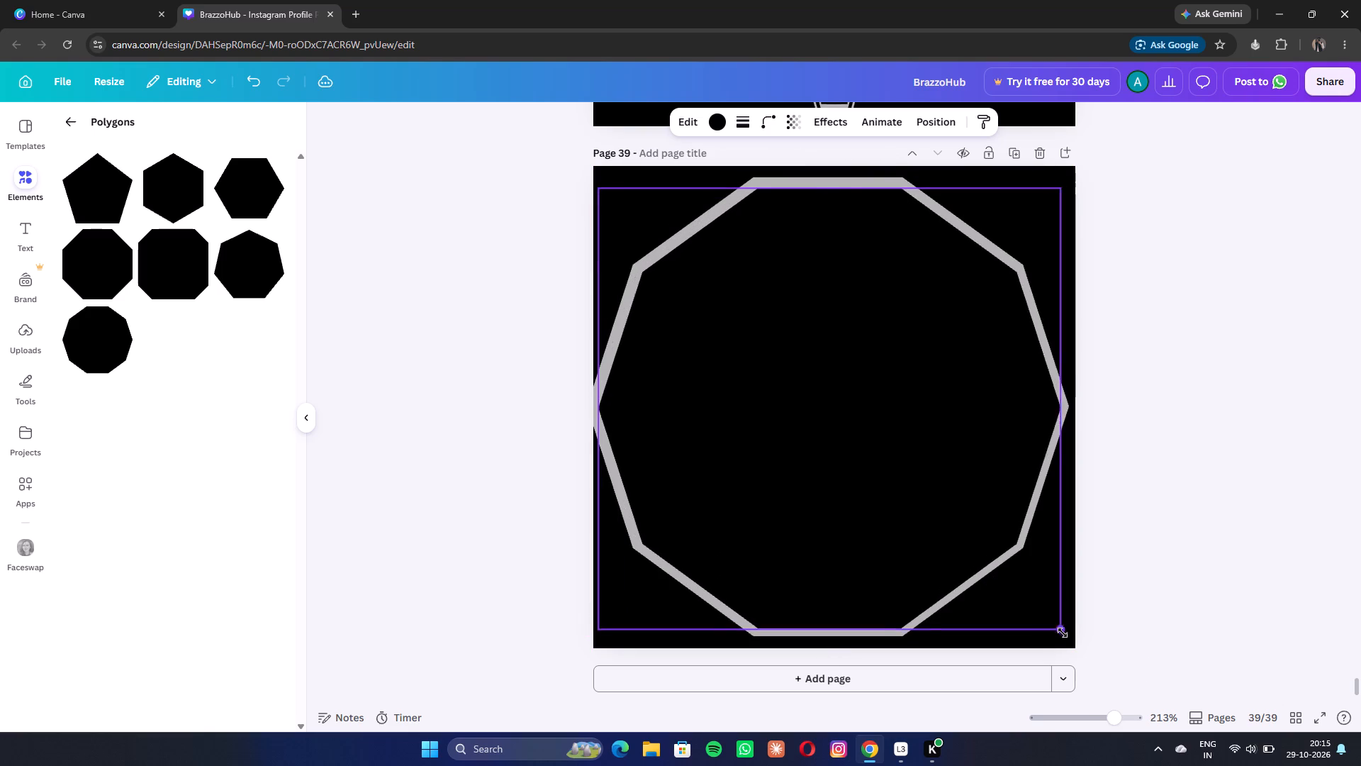
drag(1063, 633, 1065, 636)
drag(973, 565, 965, 559)
click(965, 559)
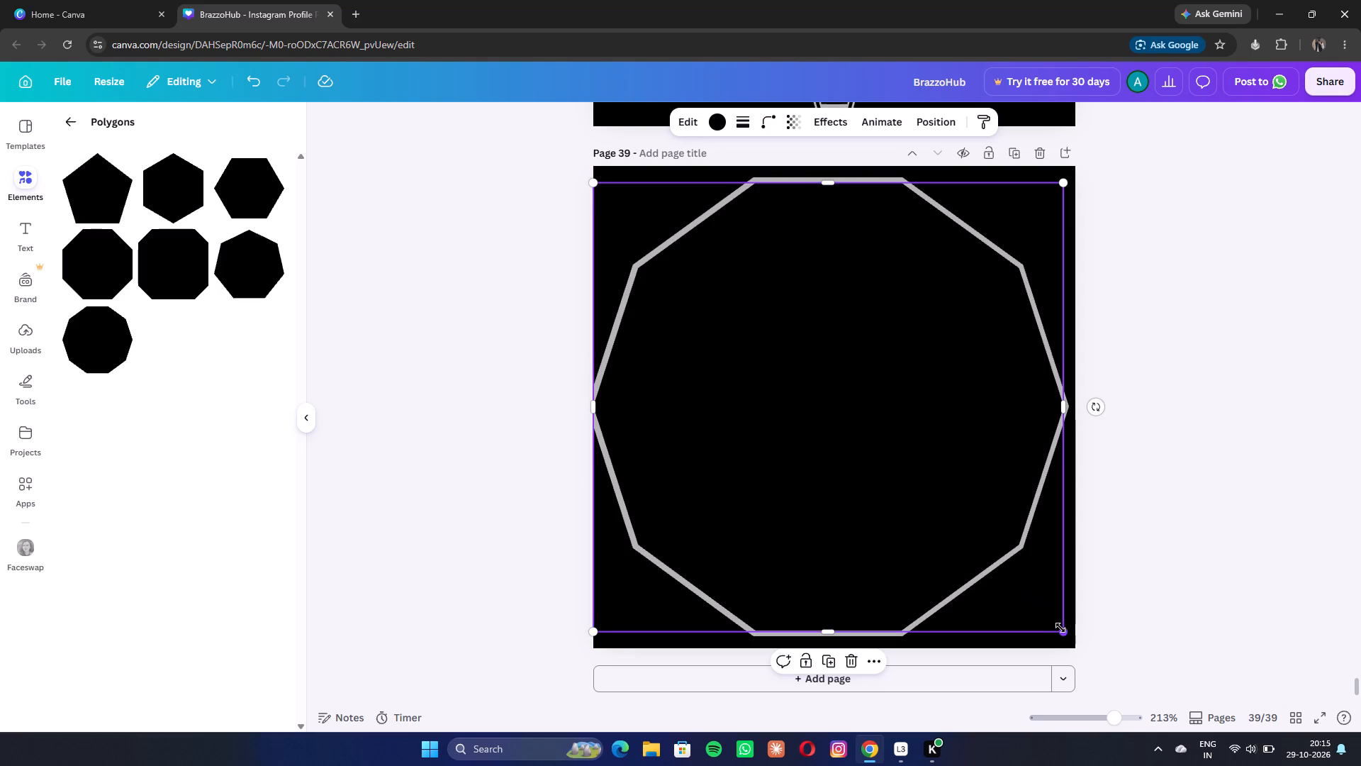
click(1060, 628)
click(964, 538)
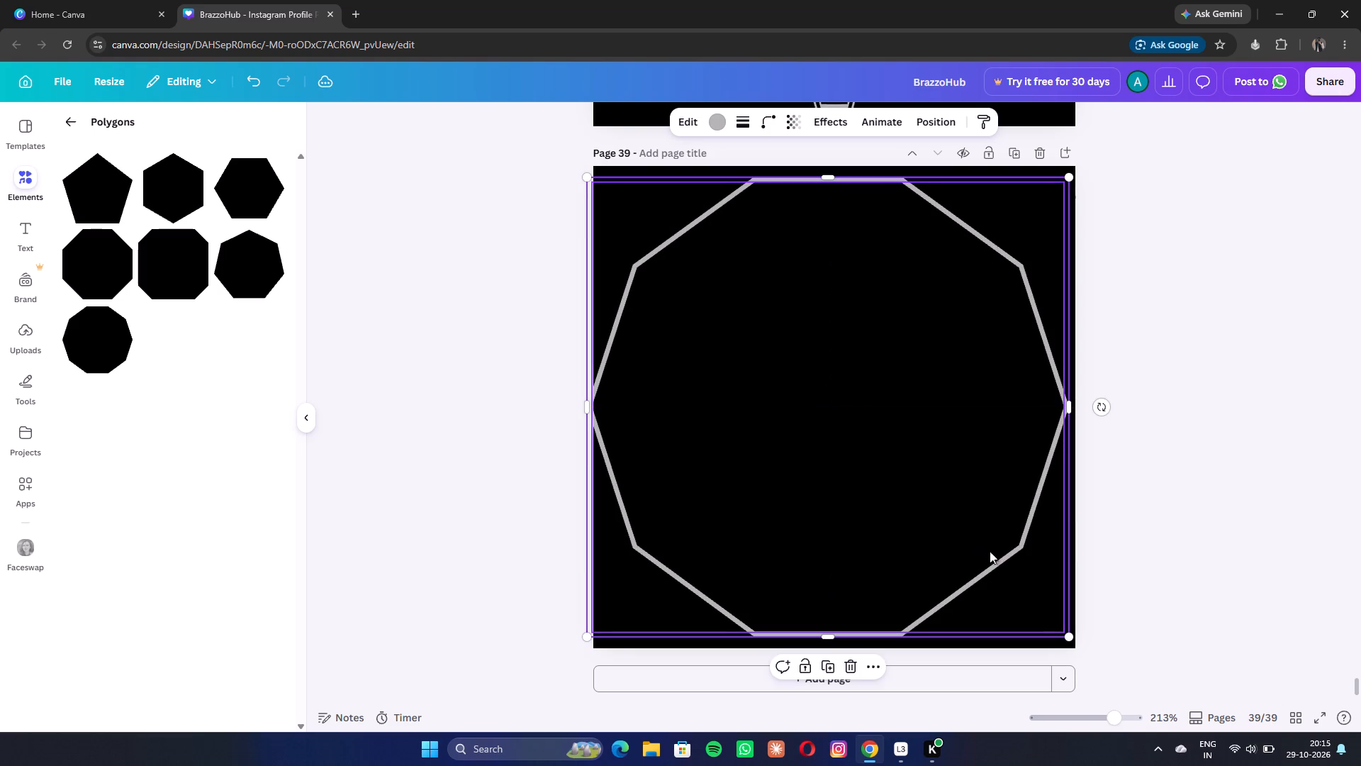
Add a third decagon over the black one and fill it with the same light grey.
click(87, 355)
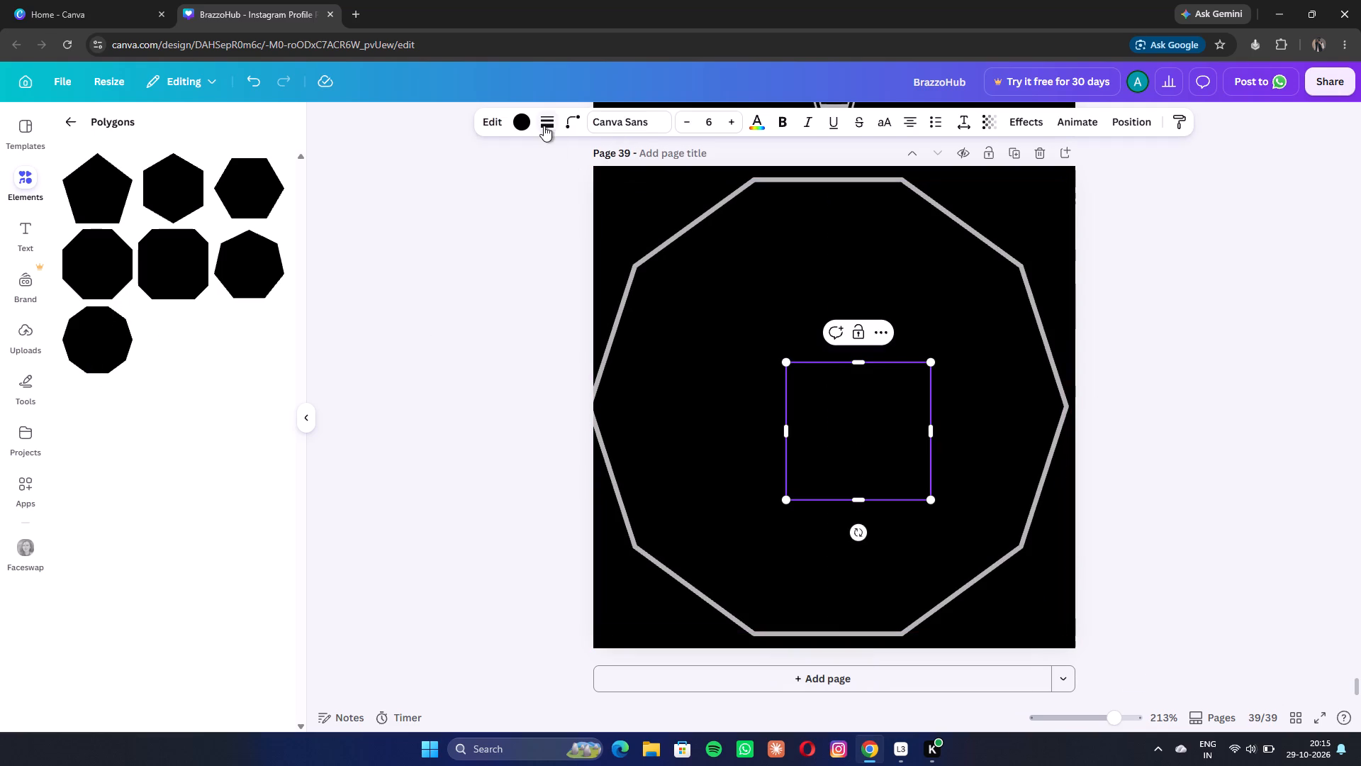
click(522, 123)
click(207, 232)
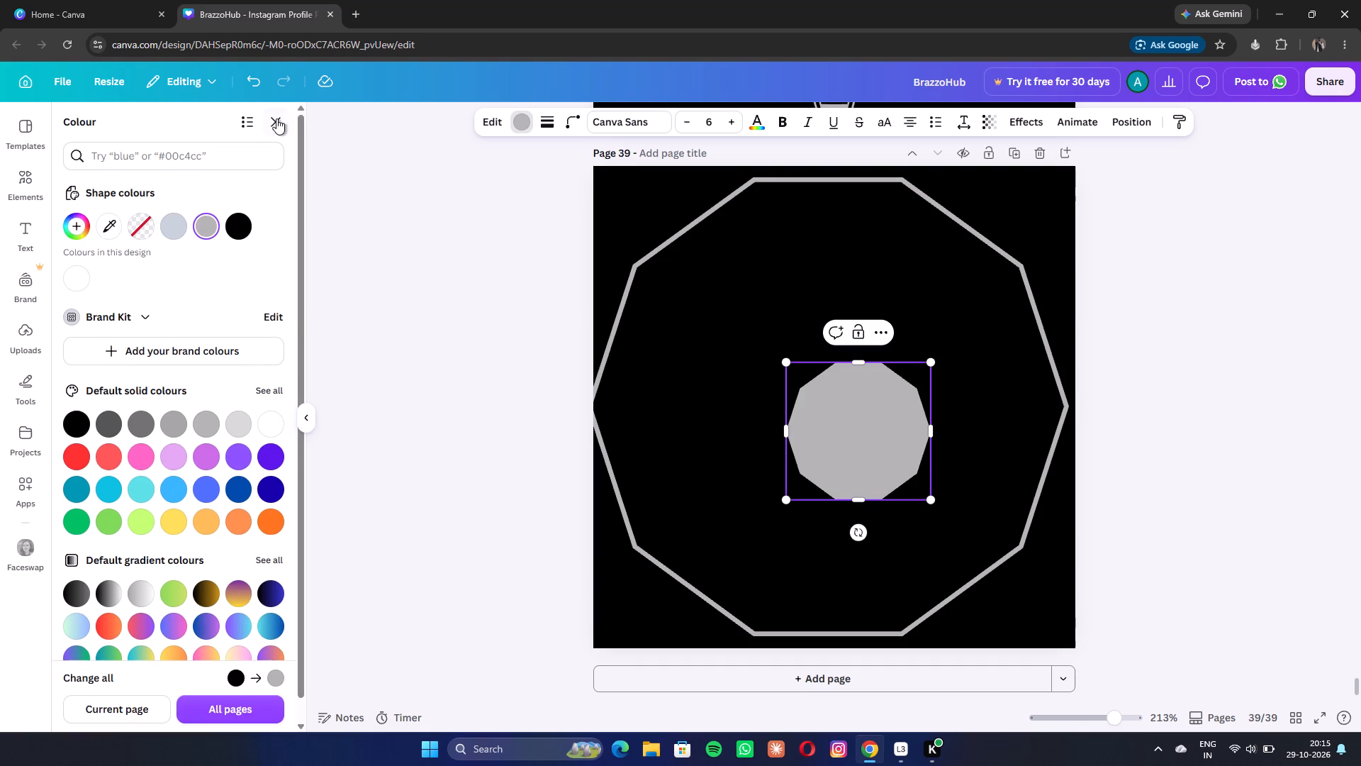
click(276, 118)
Enlarge the new grey decagon proportionally to about 85% of the page's width and centre it inside the black decagon.
drag(929, 494, 971, 569)
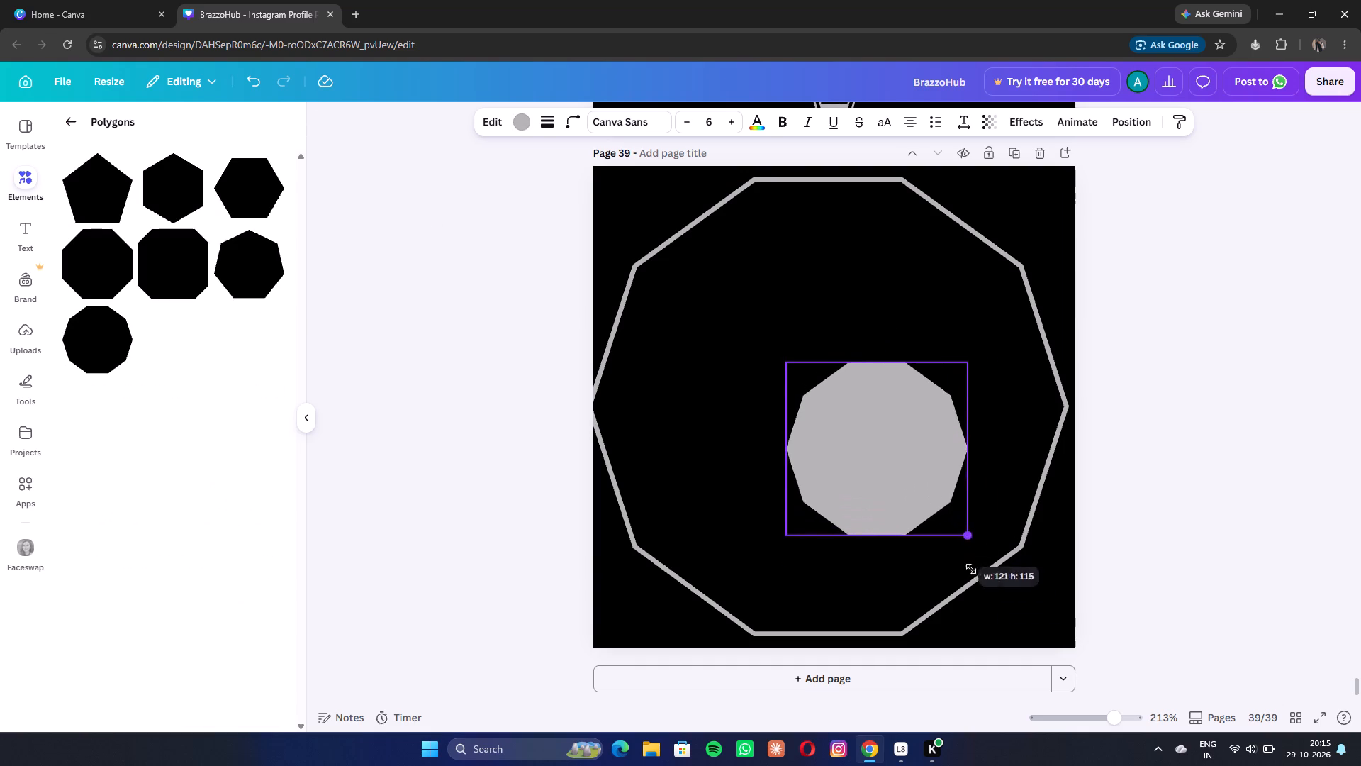
drag(971, 569, 1069, 732)
drag(1040, 599, 909, 487)
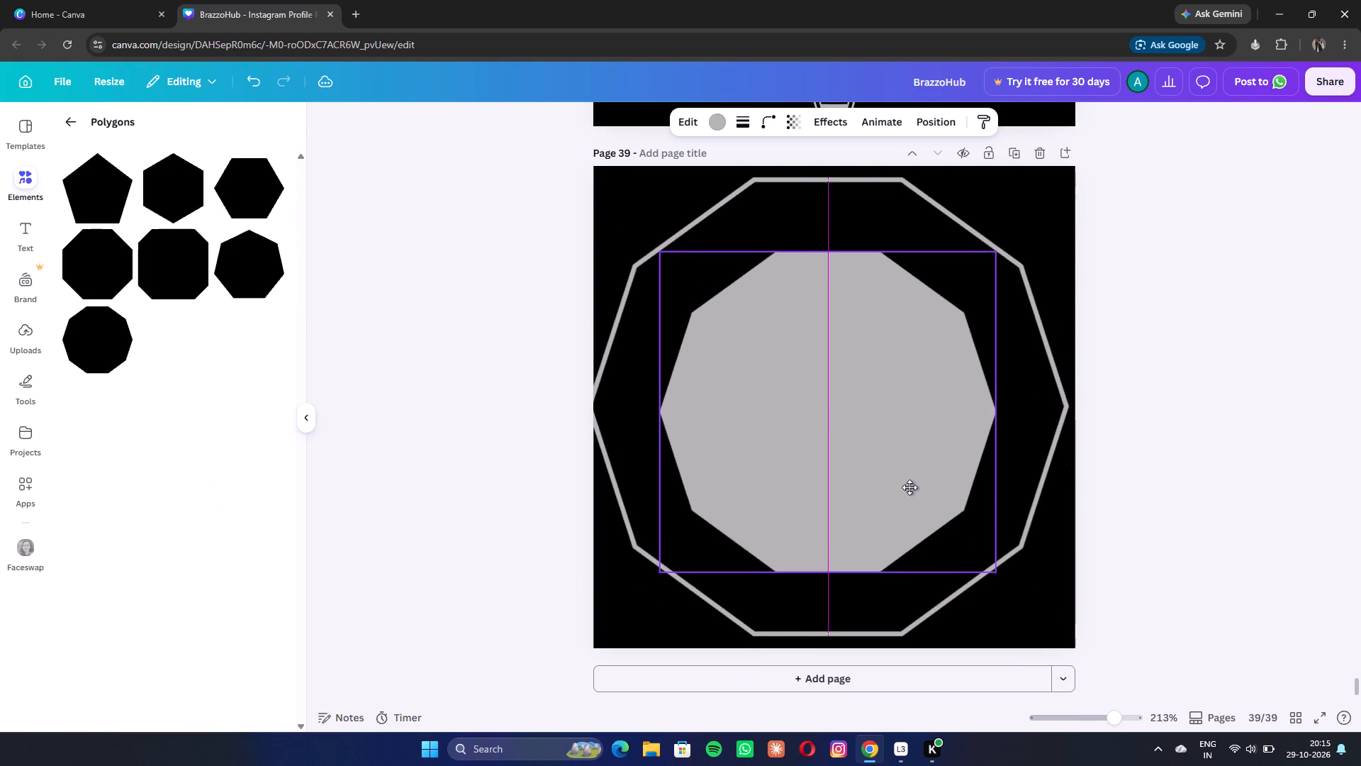
drag(909, 487, 909, 484)
drag(893, 467, 901, 468)
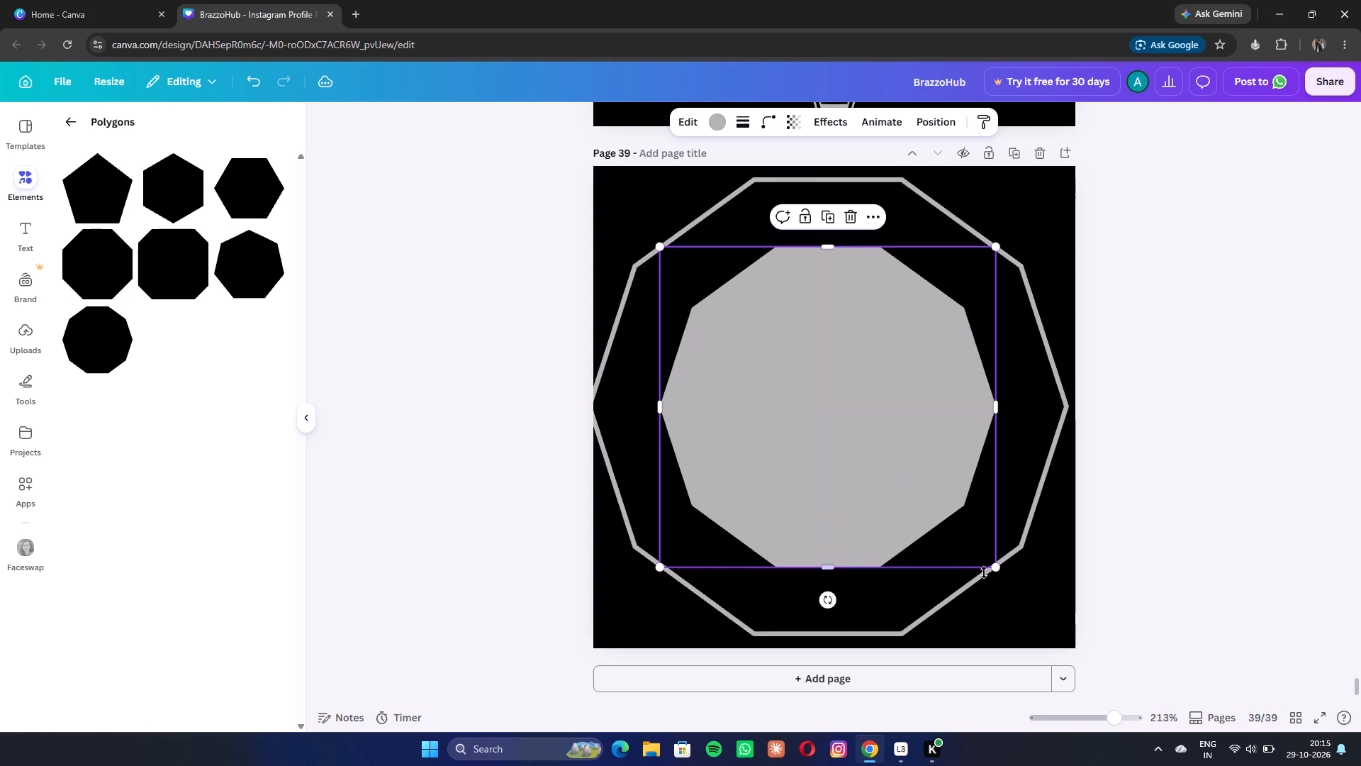
drag(997, 570, 1063, 641)
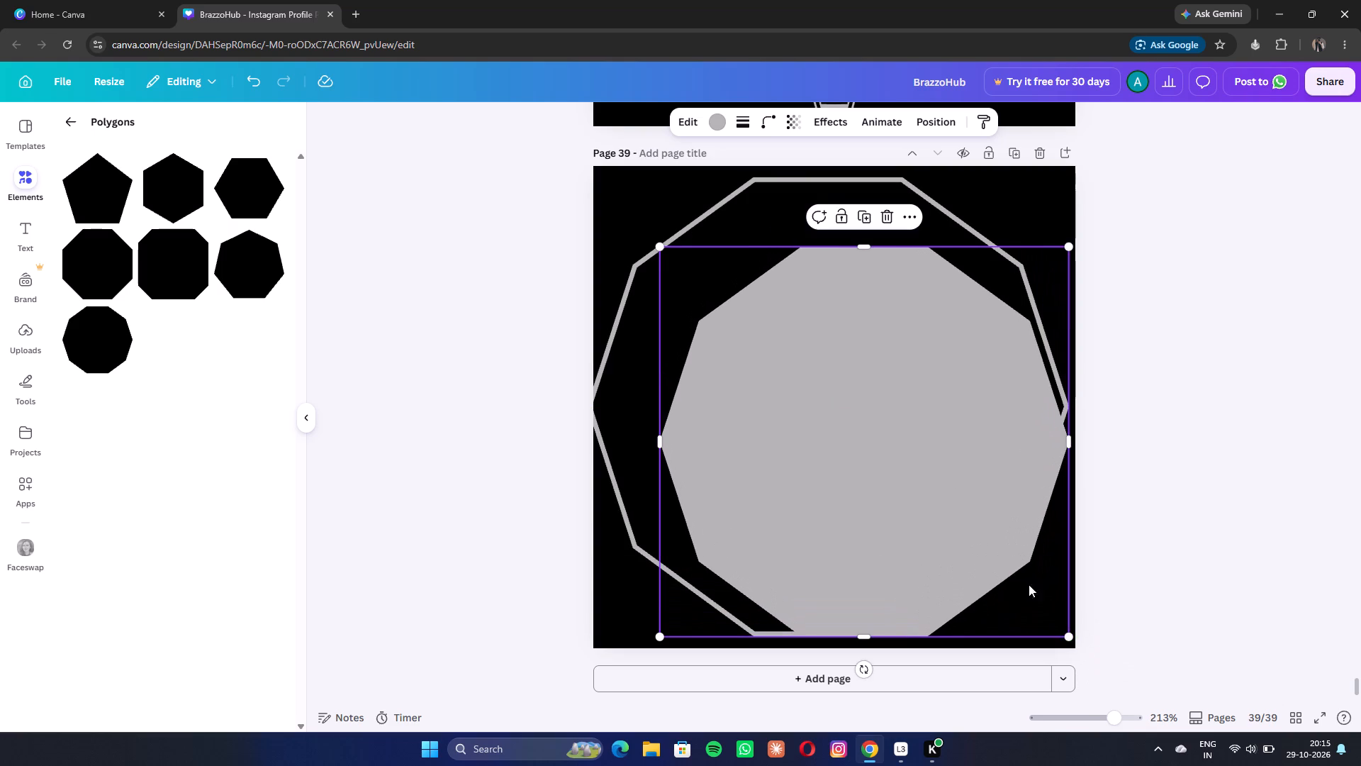
drag(1002, 567, 965, 526)
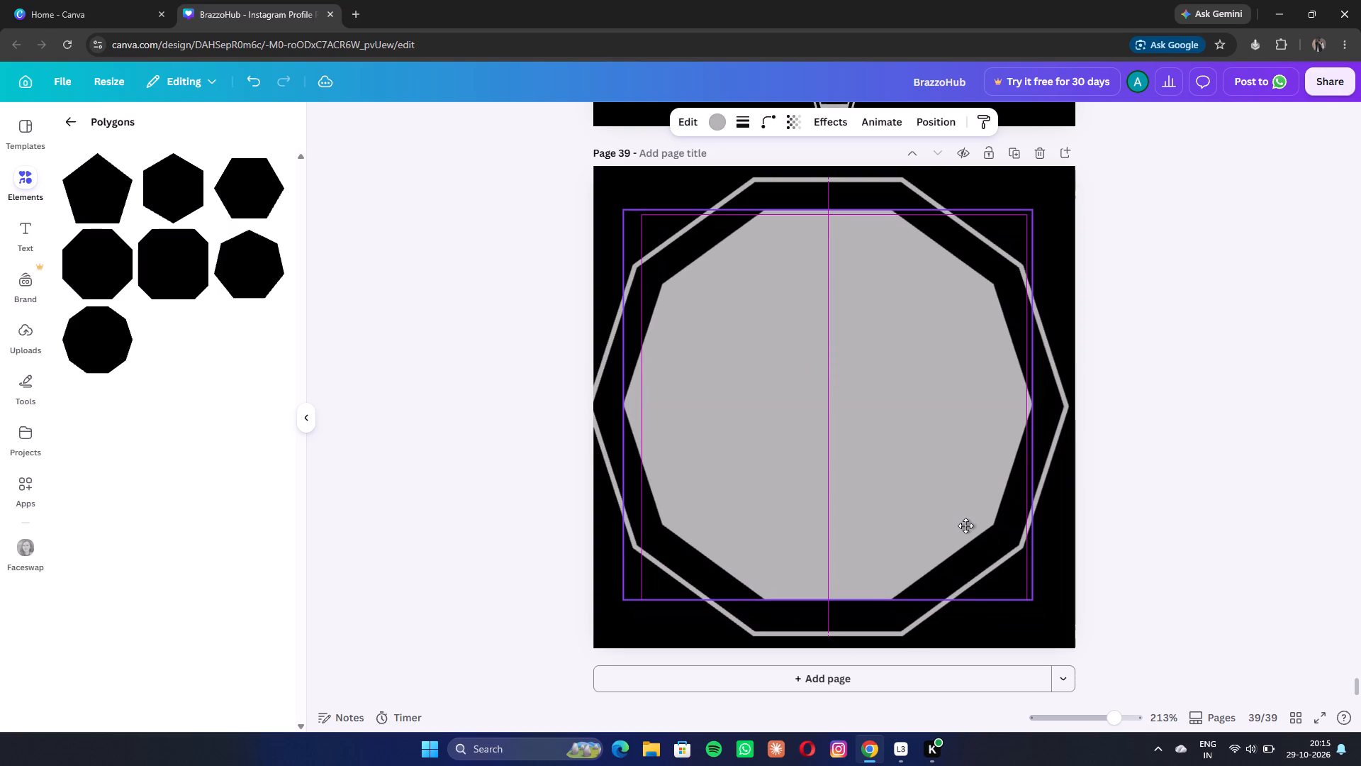
drag(965, 526, 969, 533)
Enlarge the inner grey decagon in stages, keeping it centred, until only a thin even black band separates it from the outer outline.
drag(1032, 599, 1051, 631)
drag(1000, 569, 991, 559)
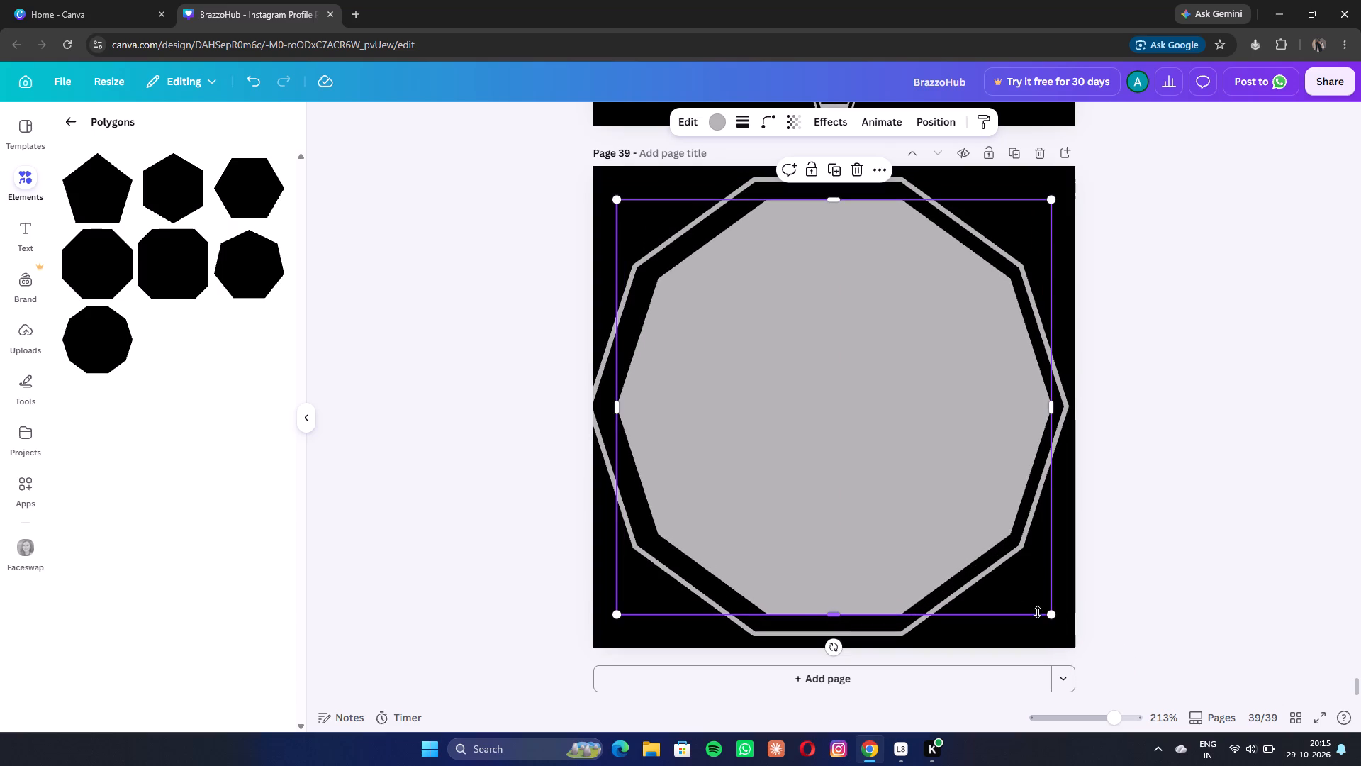
drag(1047, 613, 1057, 623)
drag(1019, 576, 1017, 575)
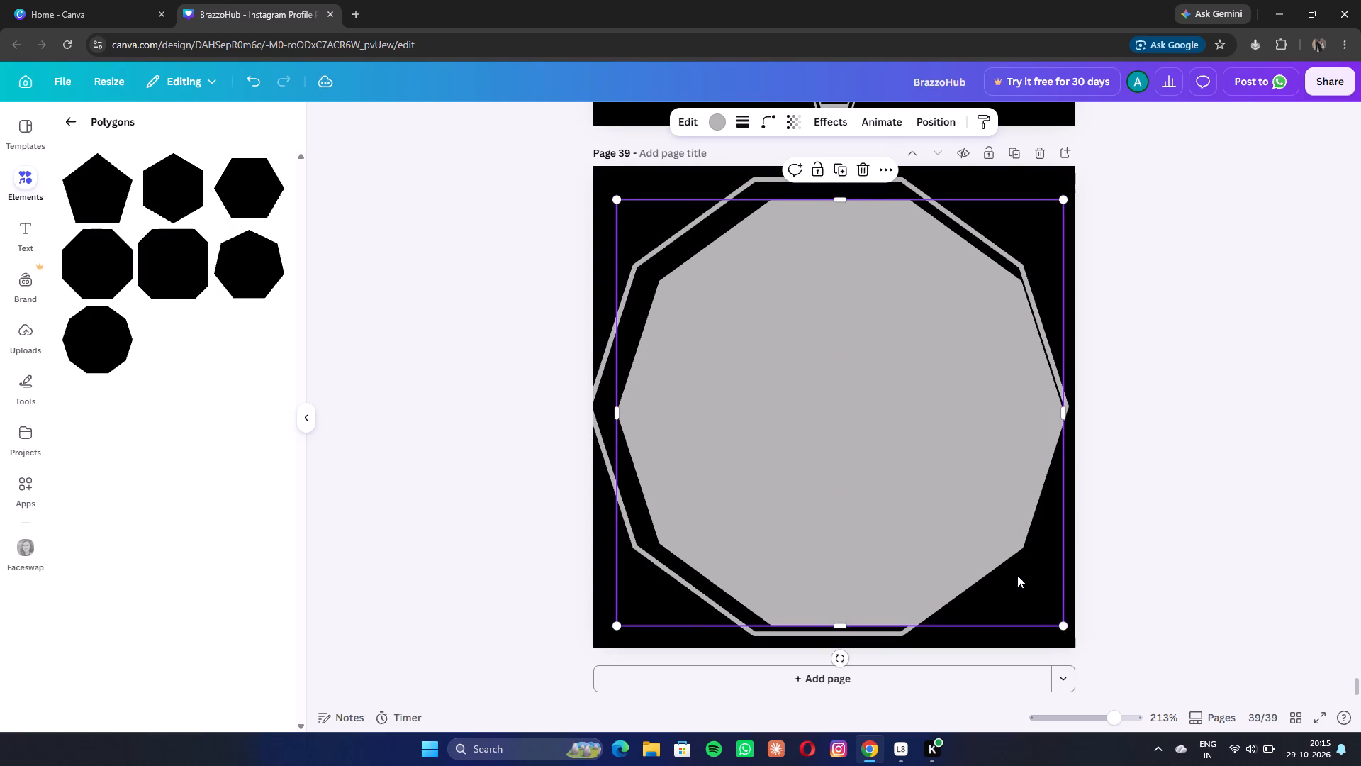
drag(1017, 575, 1012, 573)
drag(986, 547, 978, 545)
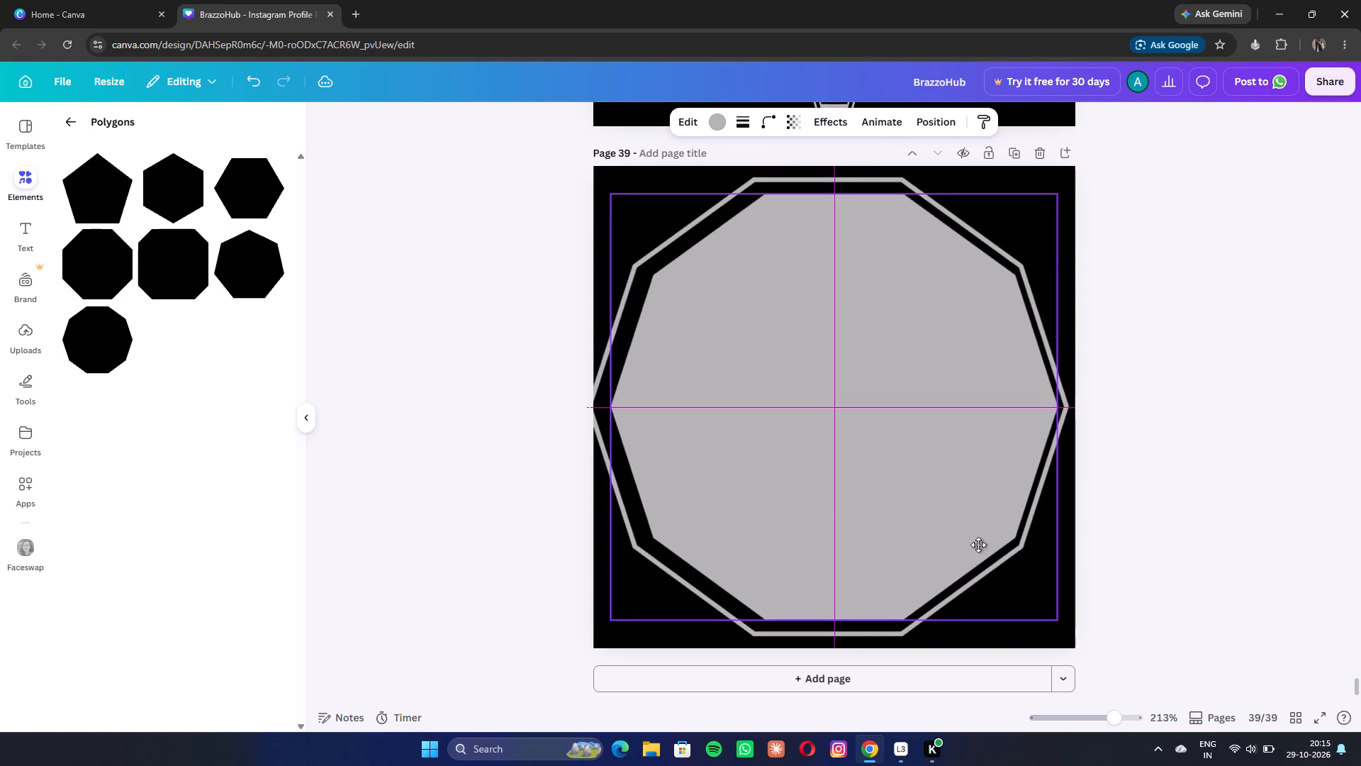
drag(978, 545, 978, 543)
drag(1053, 621, 1062, 634)
drag(1004, 581, 998, 575)
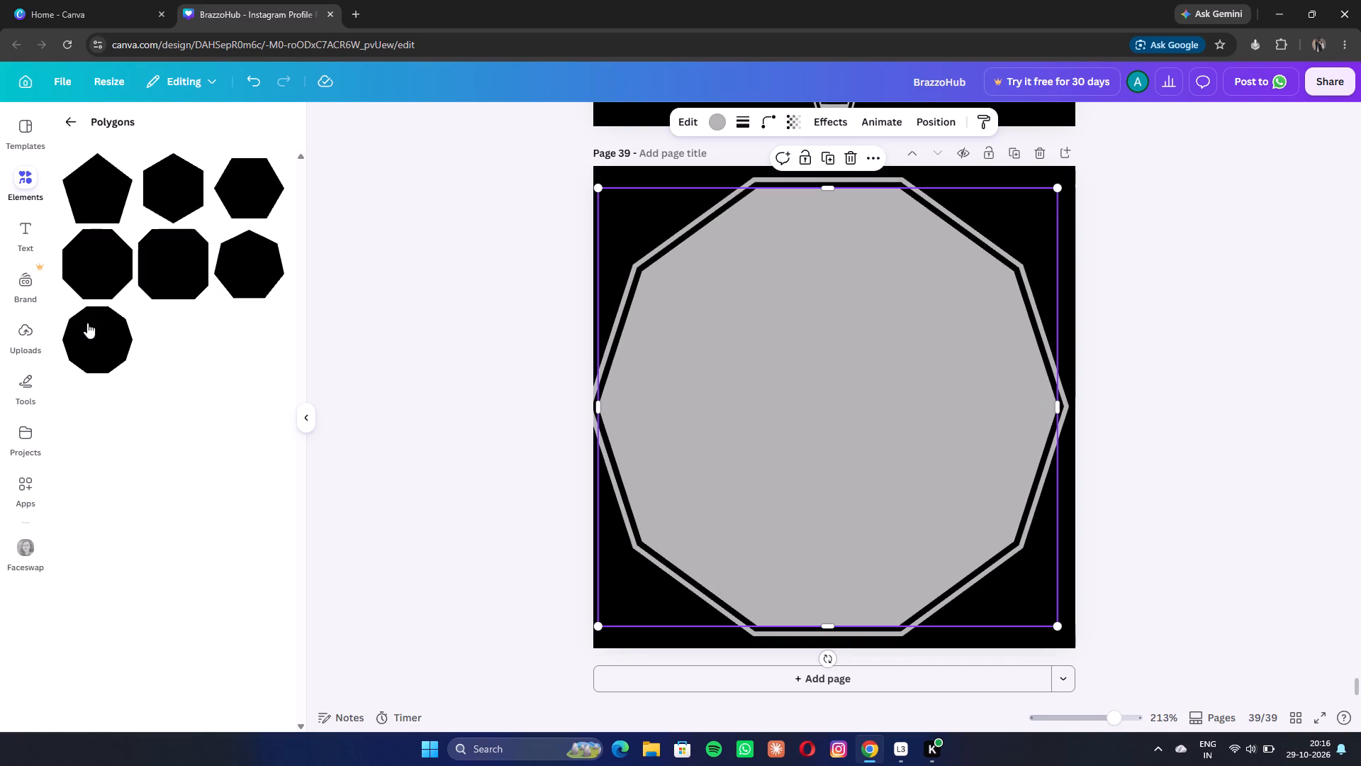
Add a fourth, black decagon and enlarge it proportionally to about two-thirds of the page's width.
click(98, 356)
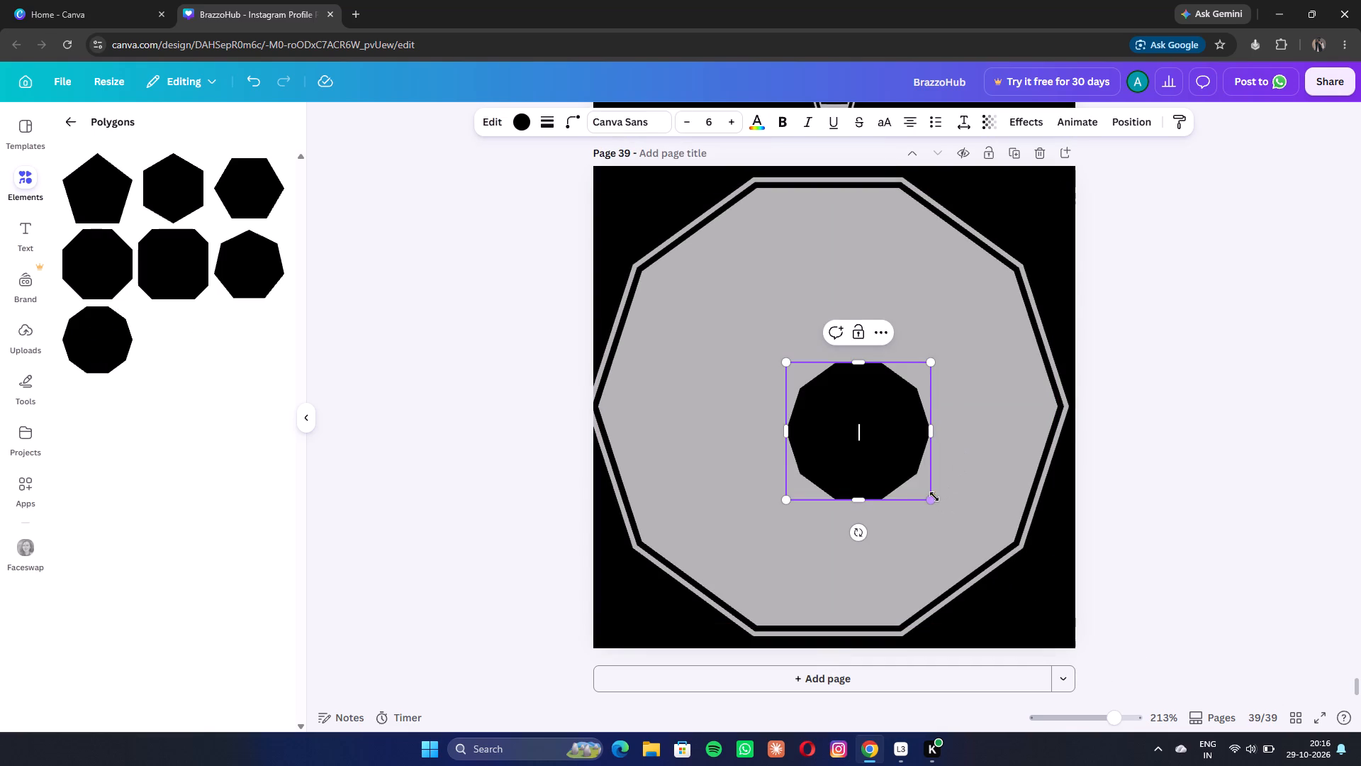
drag(929, 498, 1058, 693)
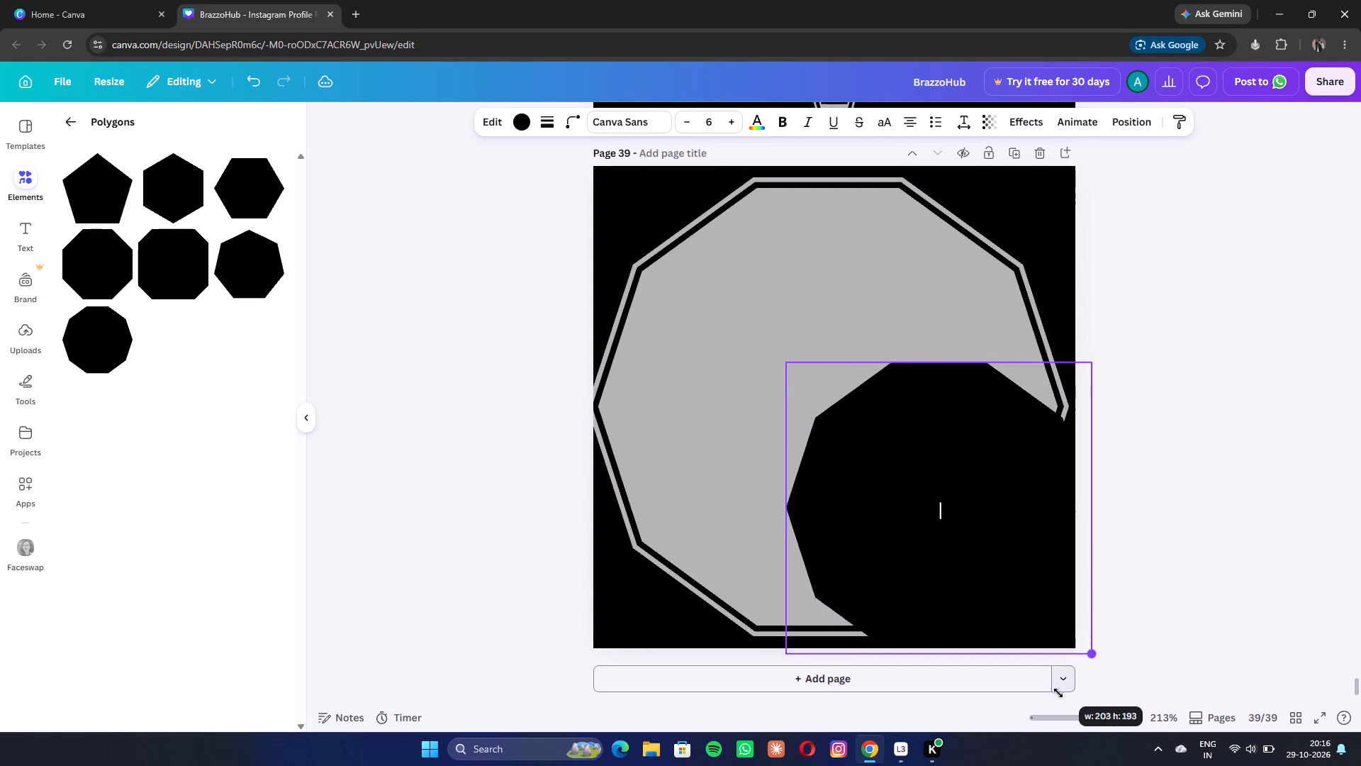
drag(1058, 693, 1068, 708)
double_click(1068, 709)
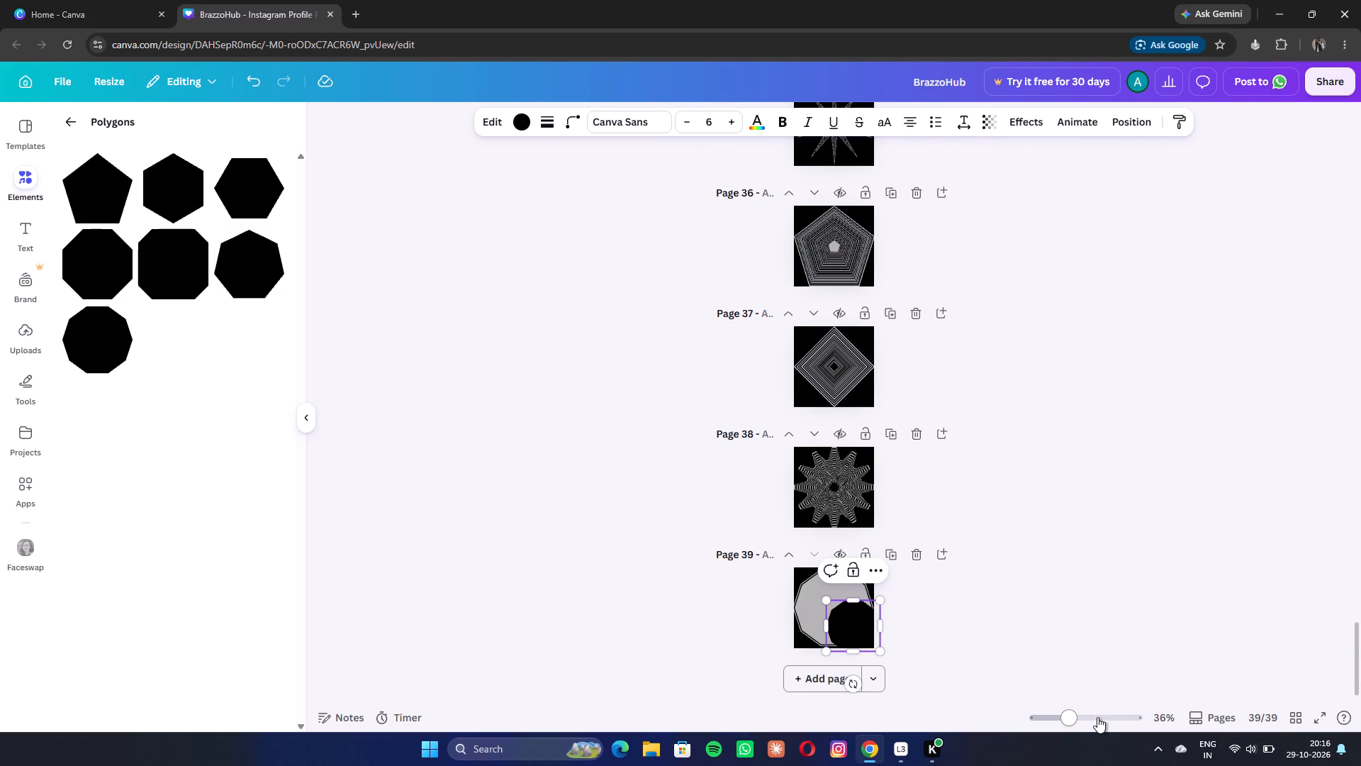
Move the new black decagon on page 39 to the centre of the inner grey decagon.
click(1101, 718)
click(1116, 717)
scroll(1055, 428, down, 8)
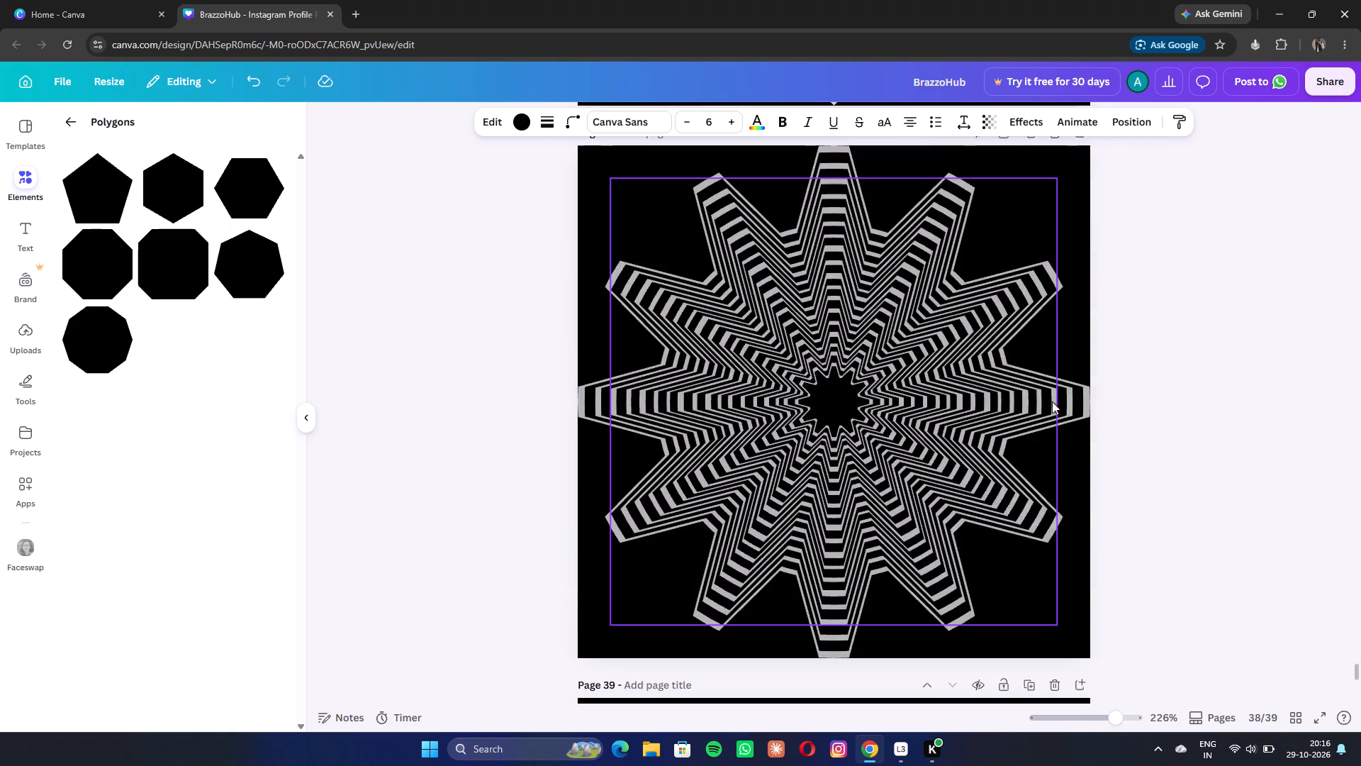
scroll(1052, 401, down, 20)
drag(1023, 492, 899, 384)
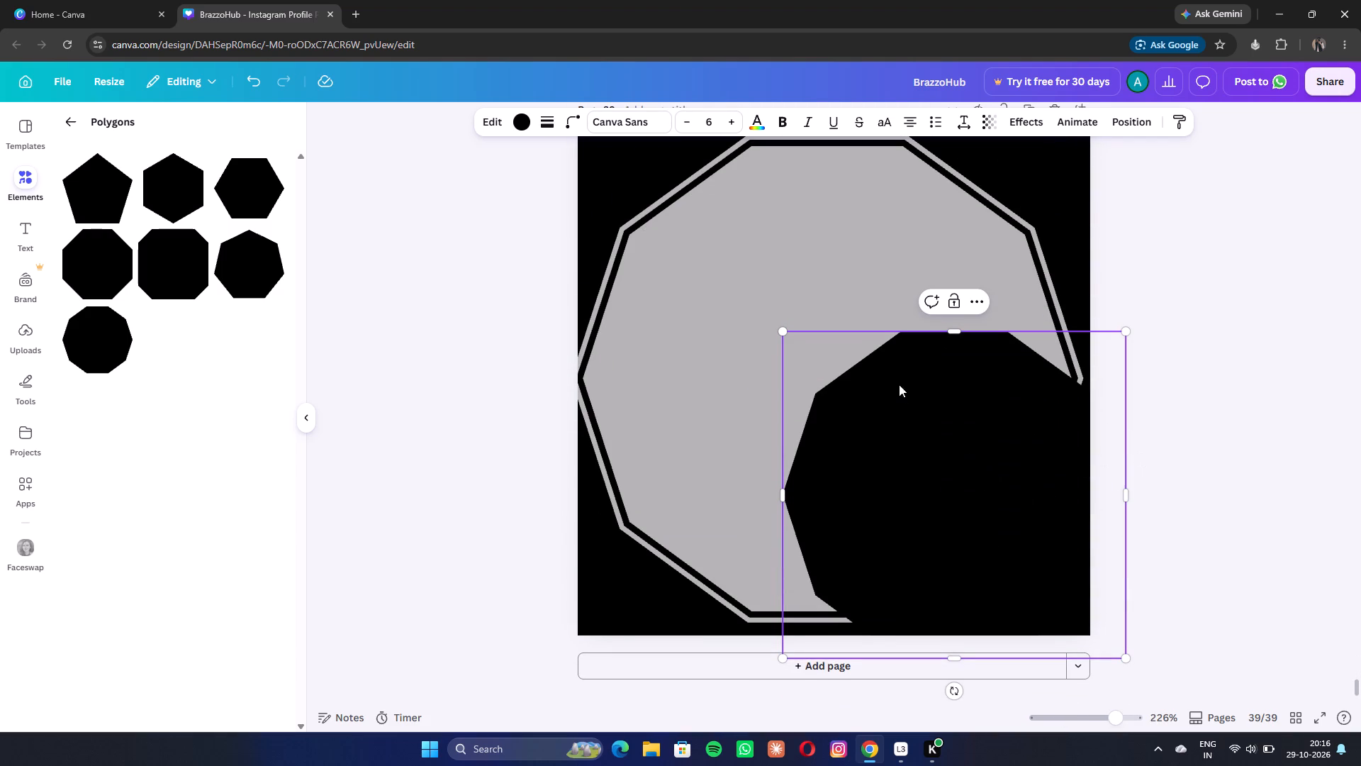
drag(899, 384, 896, 381)
click(895, 379)
drag(979, 493, 913, 420)
click(1202, 455)
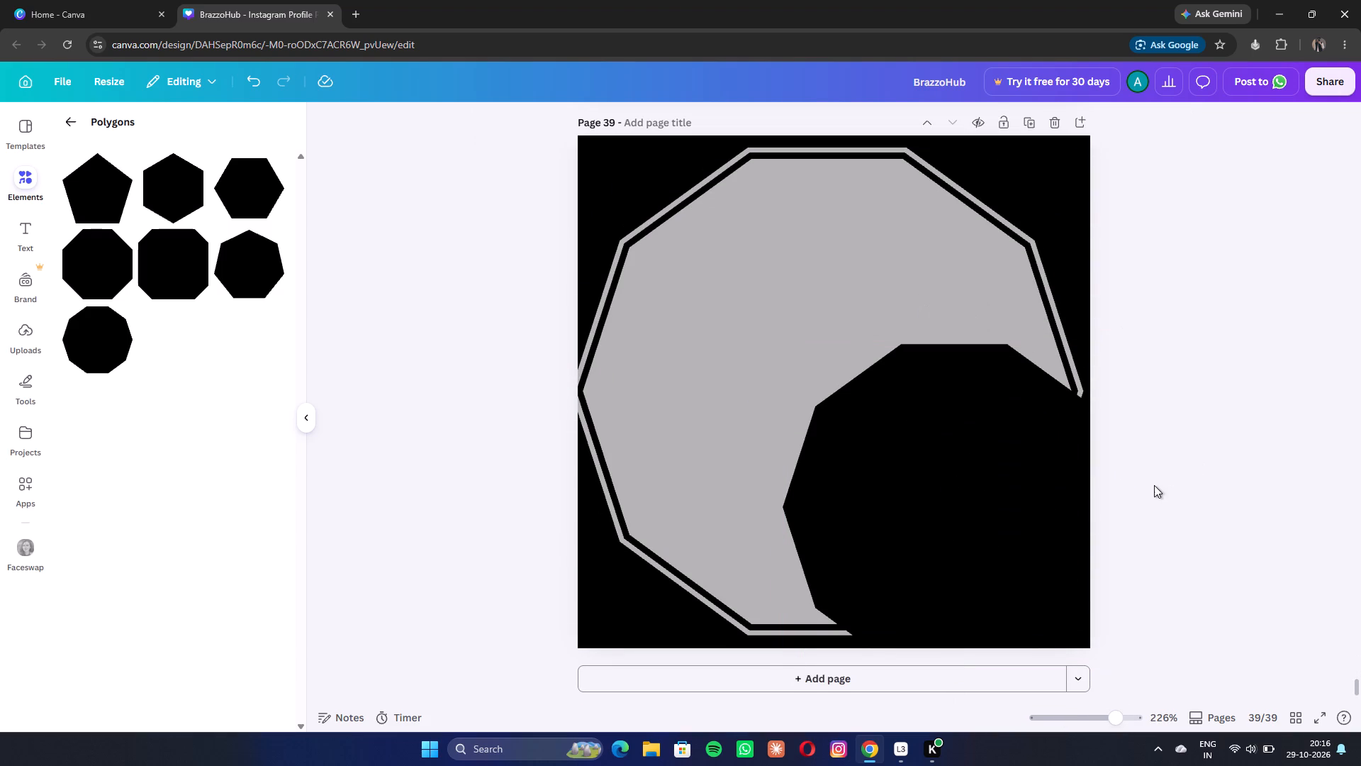
click(974, 557)
drag(998, 586, 872, 471)
drag(870, 470, 865, 457)
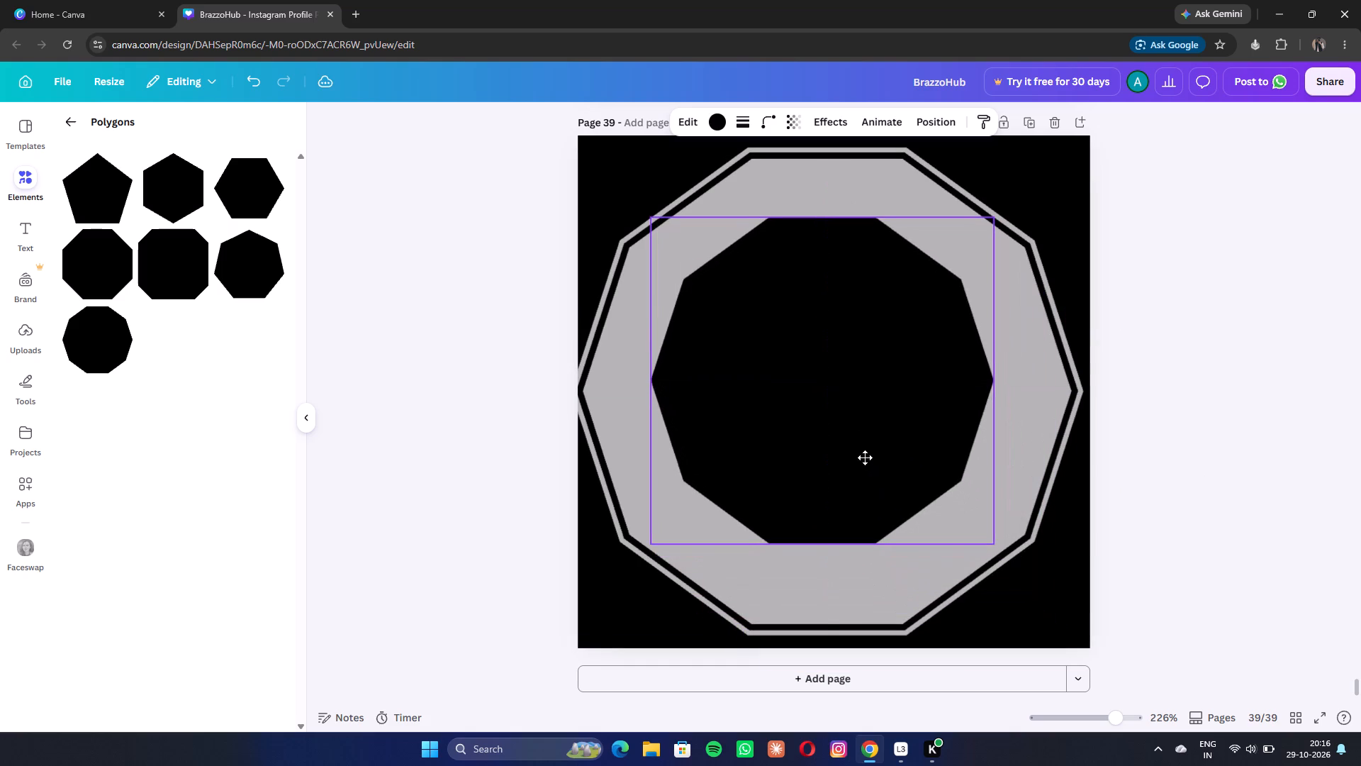
drag(865, 457, 866, 463)
Enlarge the black decagon in stages to about 302 × 288, keeping it centred, until only a thin inner grey outline shows around it.
drag(999, 548, 999, 549)
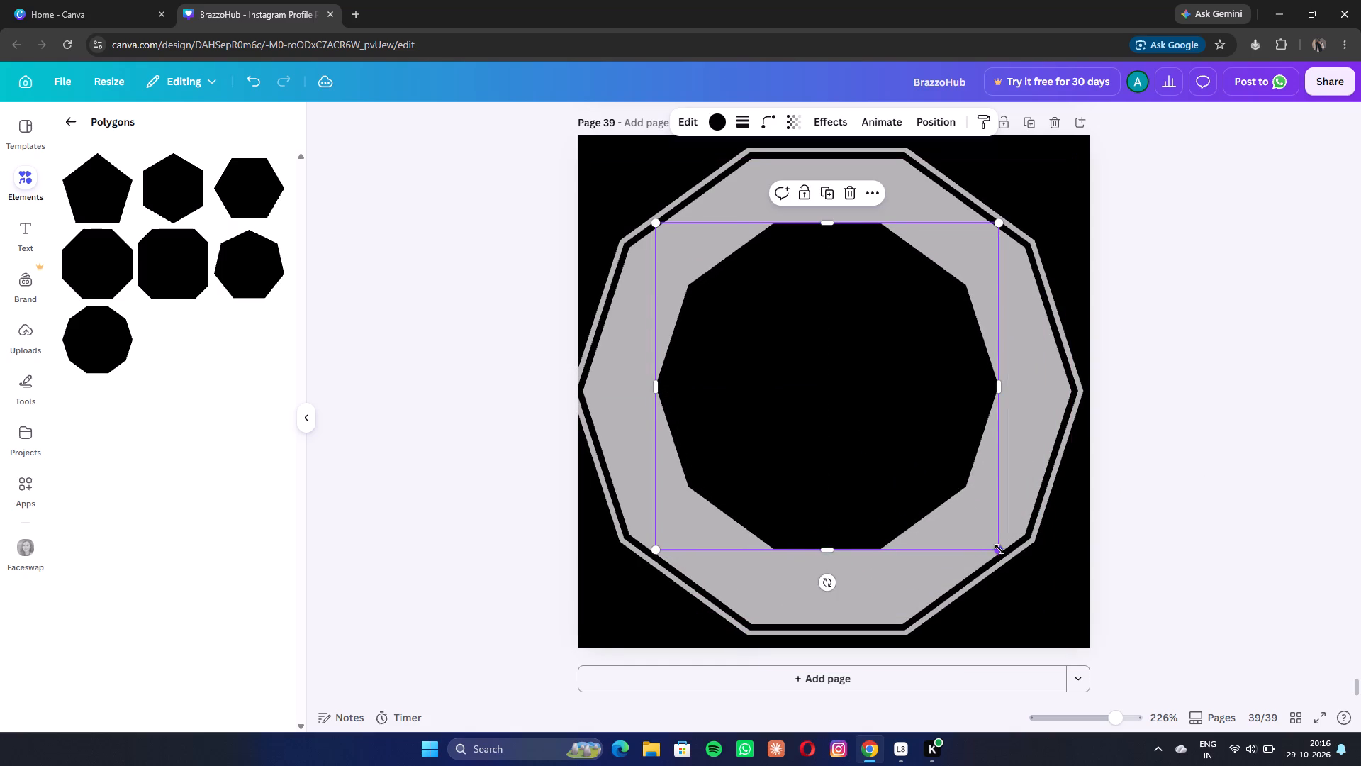
drag(999, 549, 1063, 642)
drag(955, 548, 913, 521)
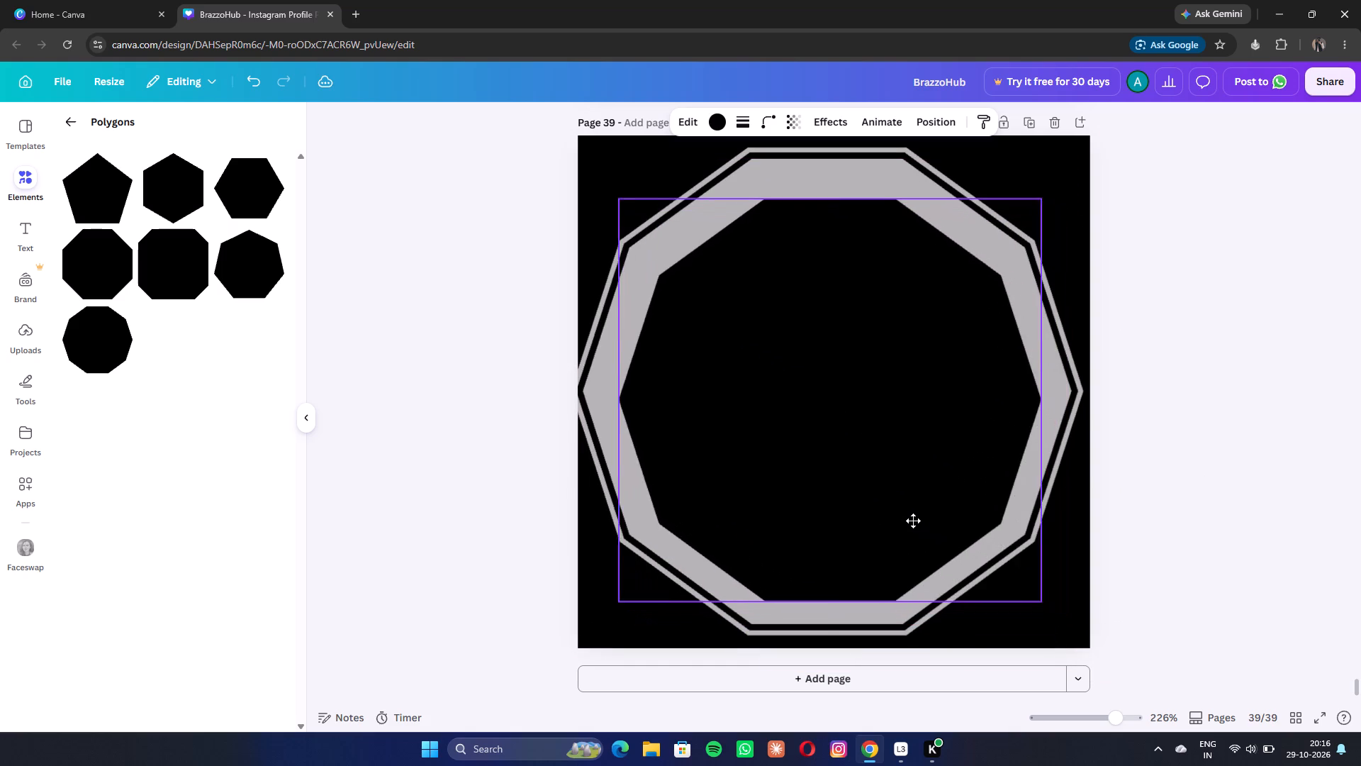
drag(913, 521, 912, 517)
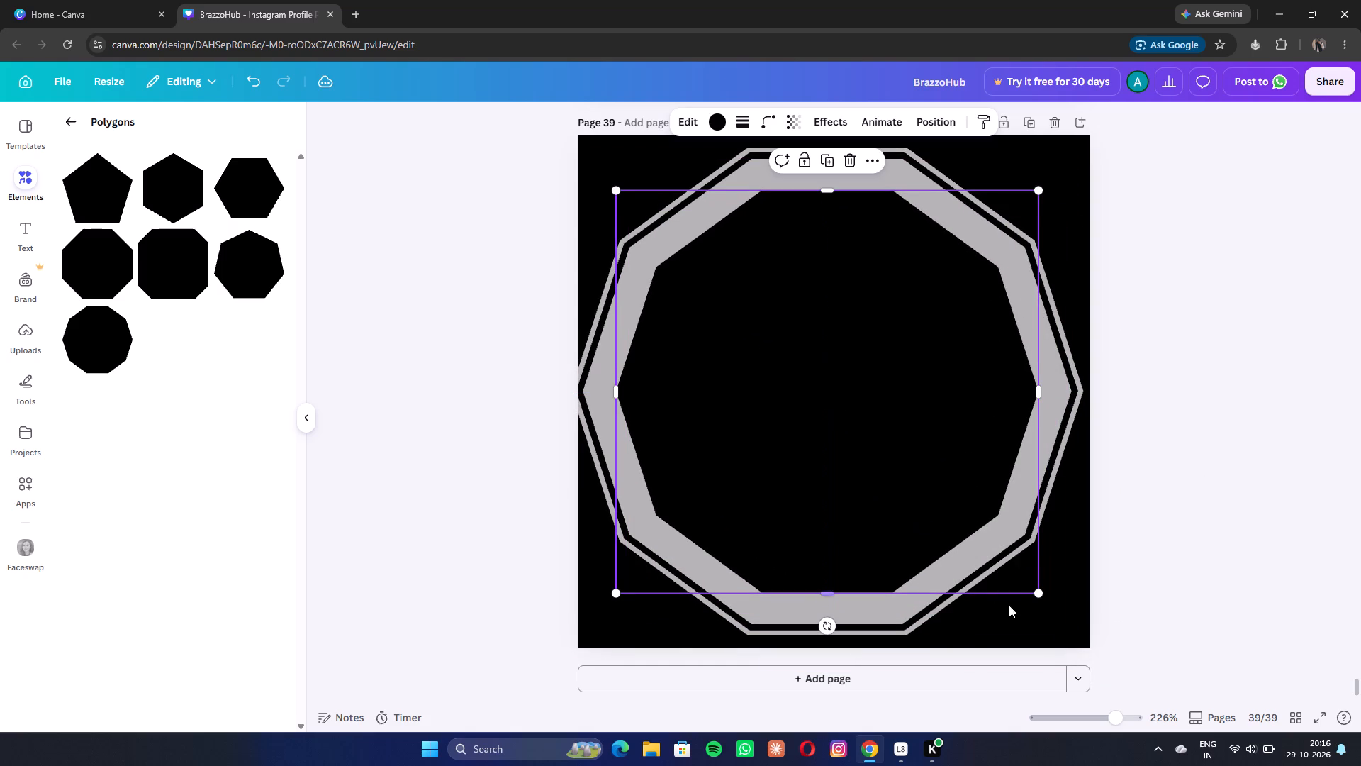
drag(1037, 592, 1063, 626)
drag(980, 568, 965, 555)
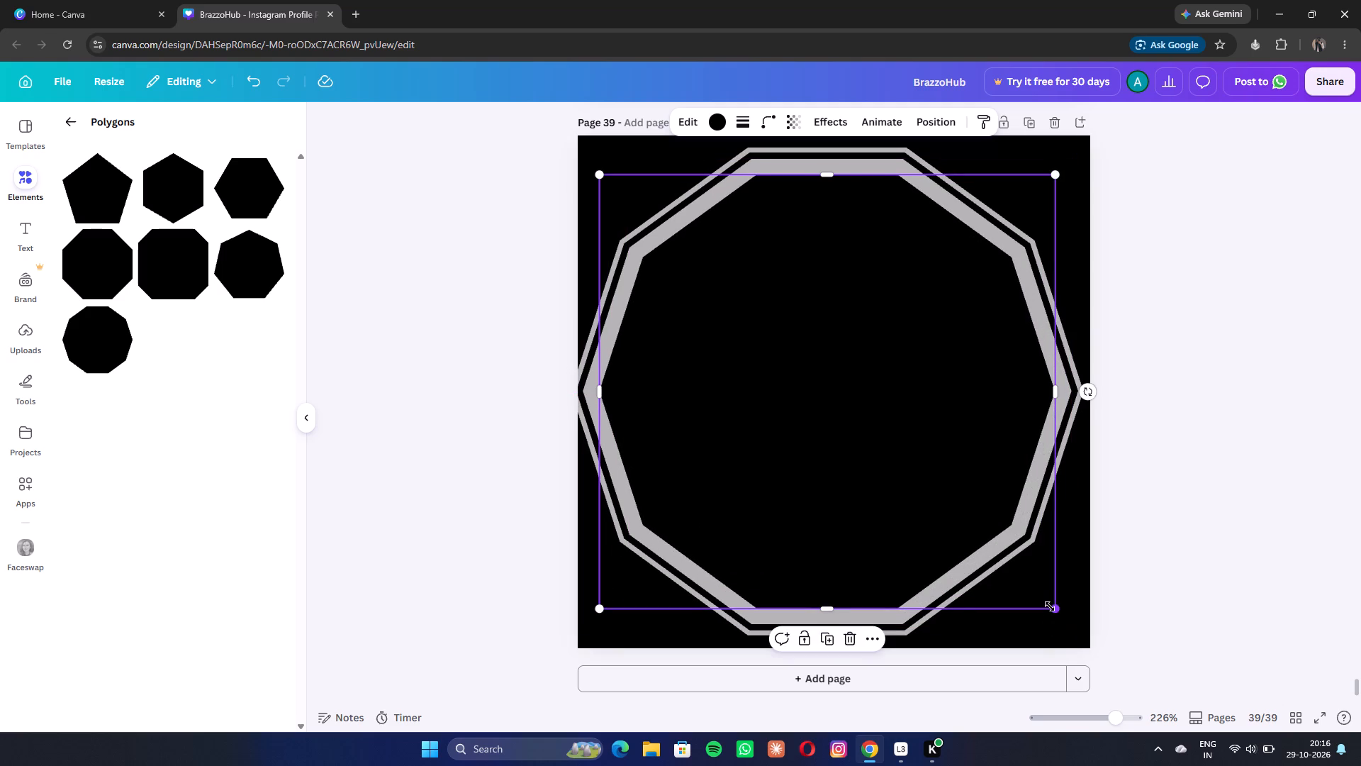
drag(1051, 606, 1062, 618)
click(1012, 548)
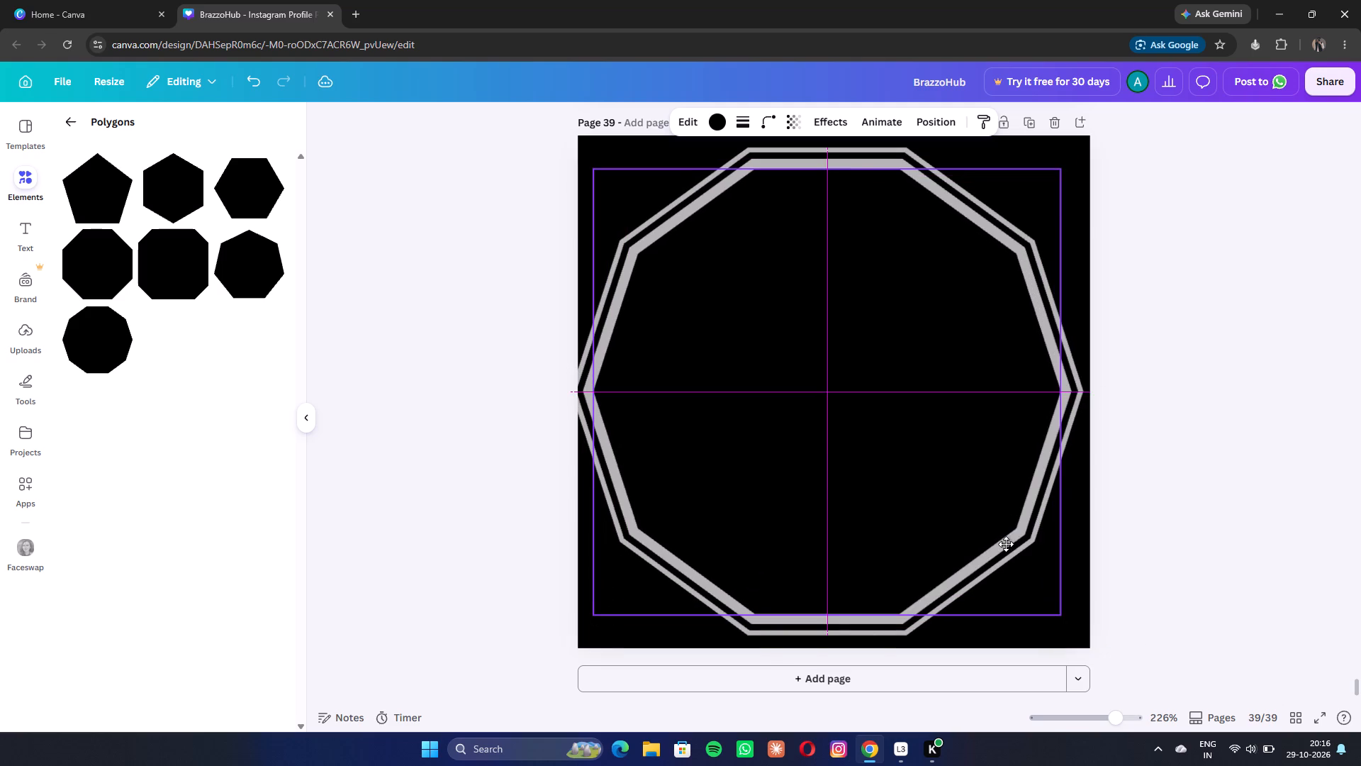
drag(1060, 616, 1069, 628)
click(999, 561)
click(996, 556)
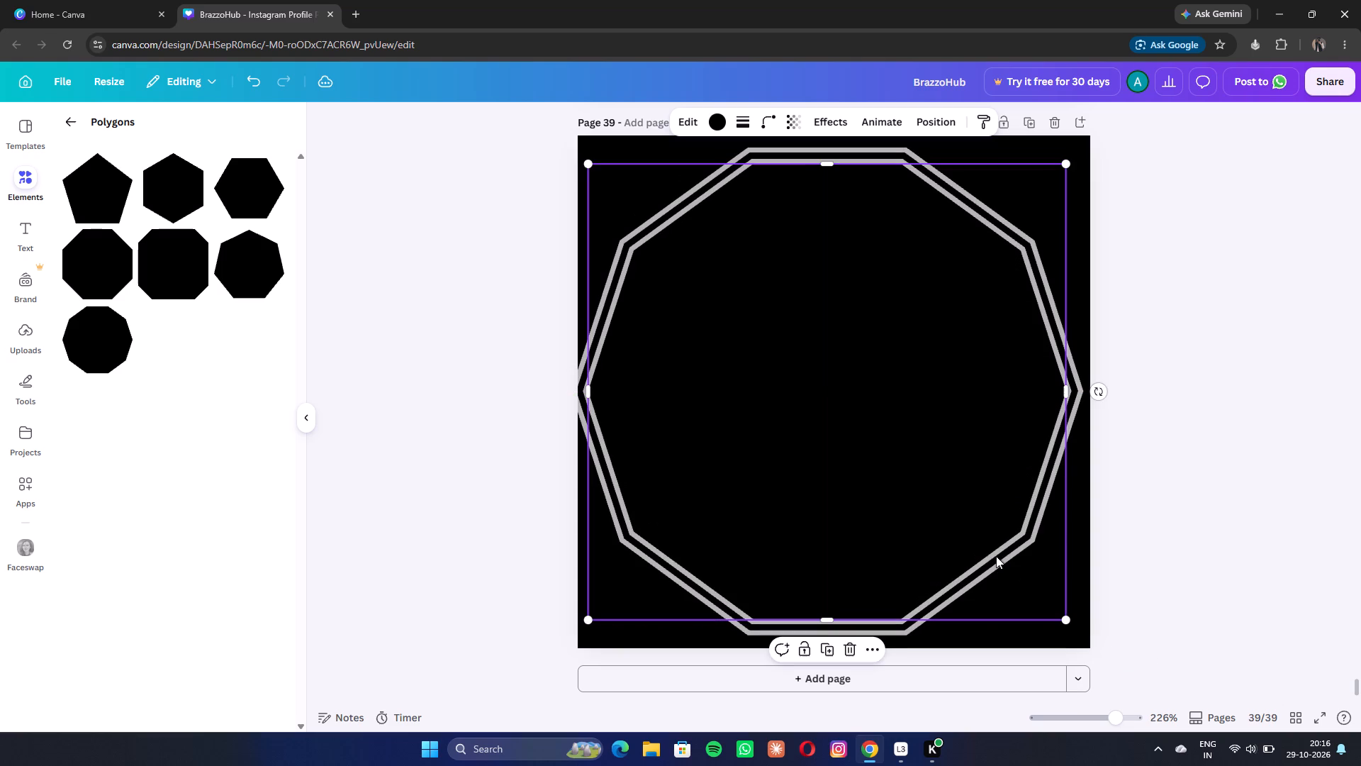
click(1063, 618)
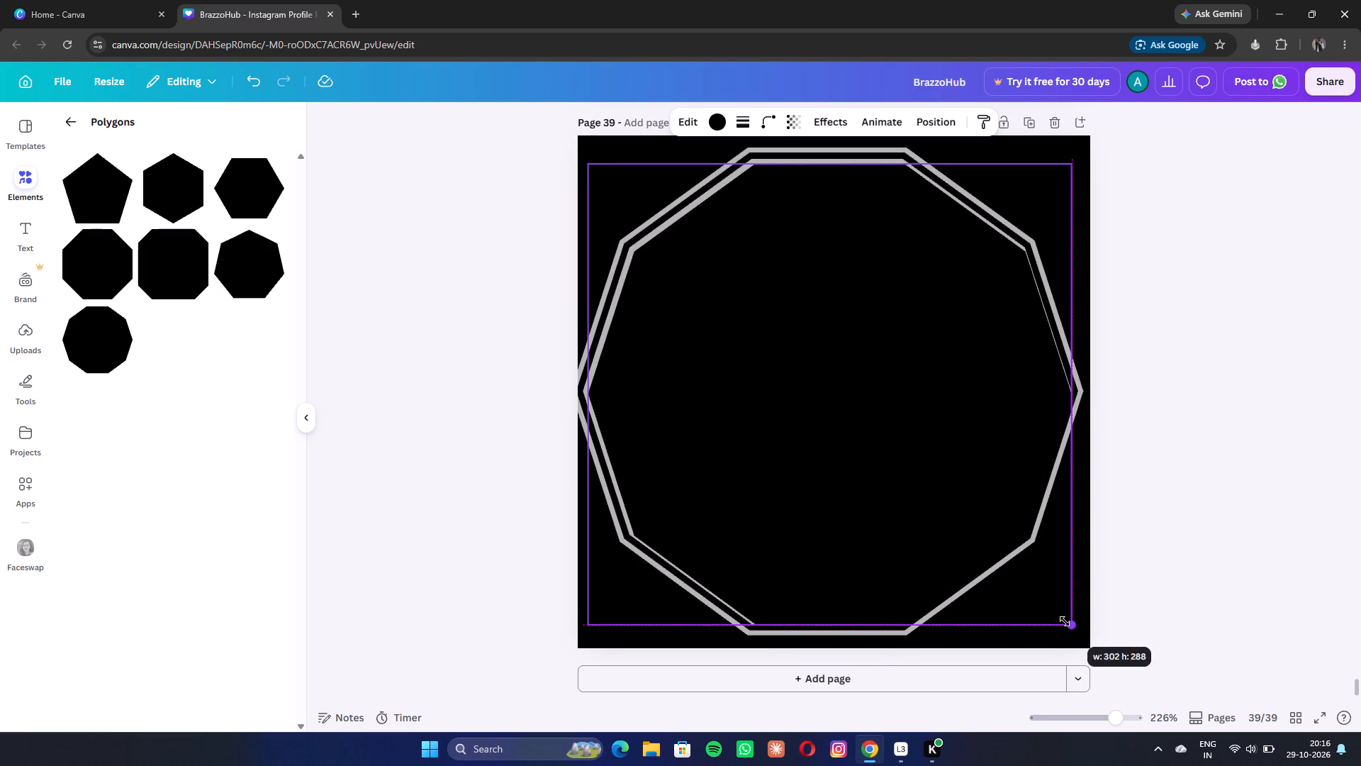
click(976, 543)
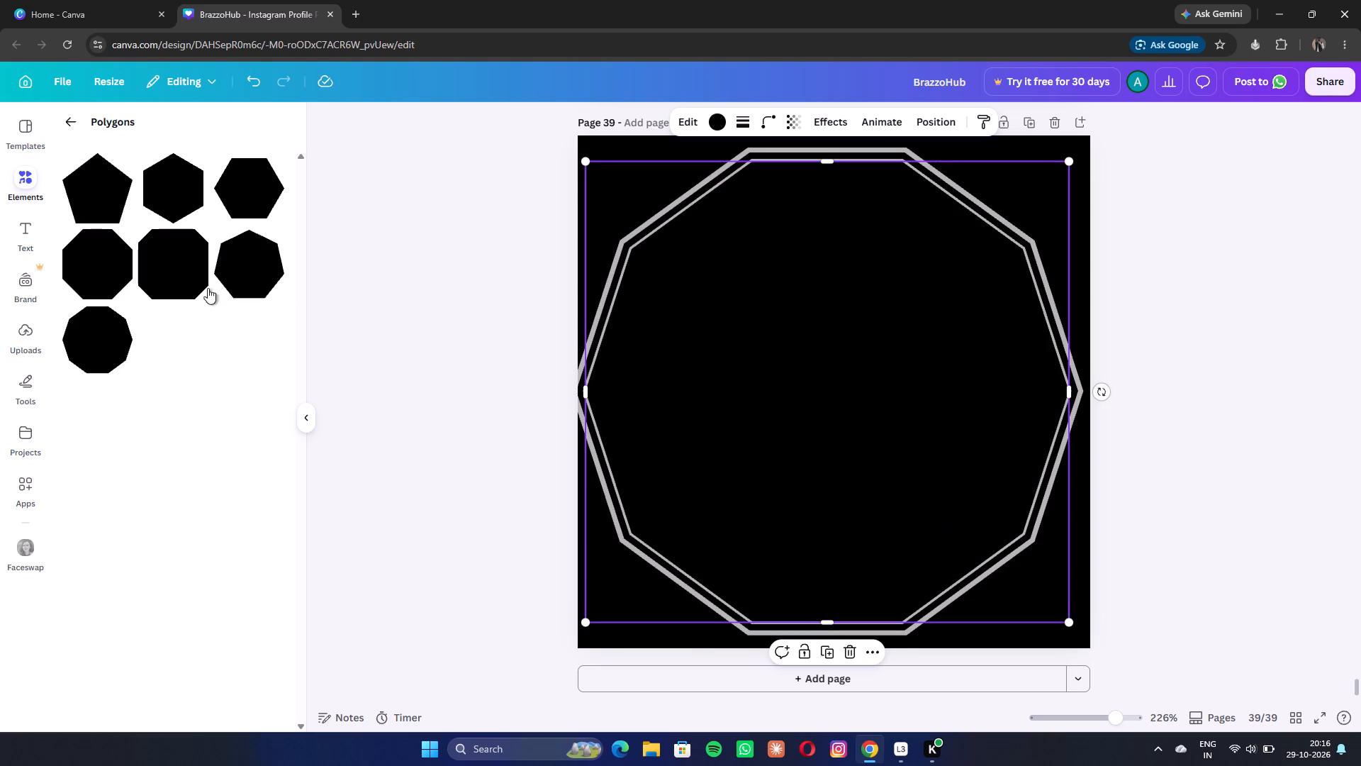
Add a fifth decagon over the black one and fill it with the same light grey.
click(110, 368)
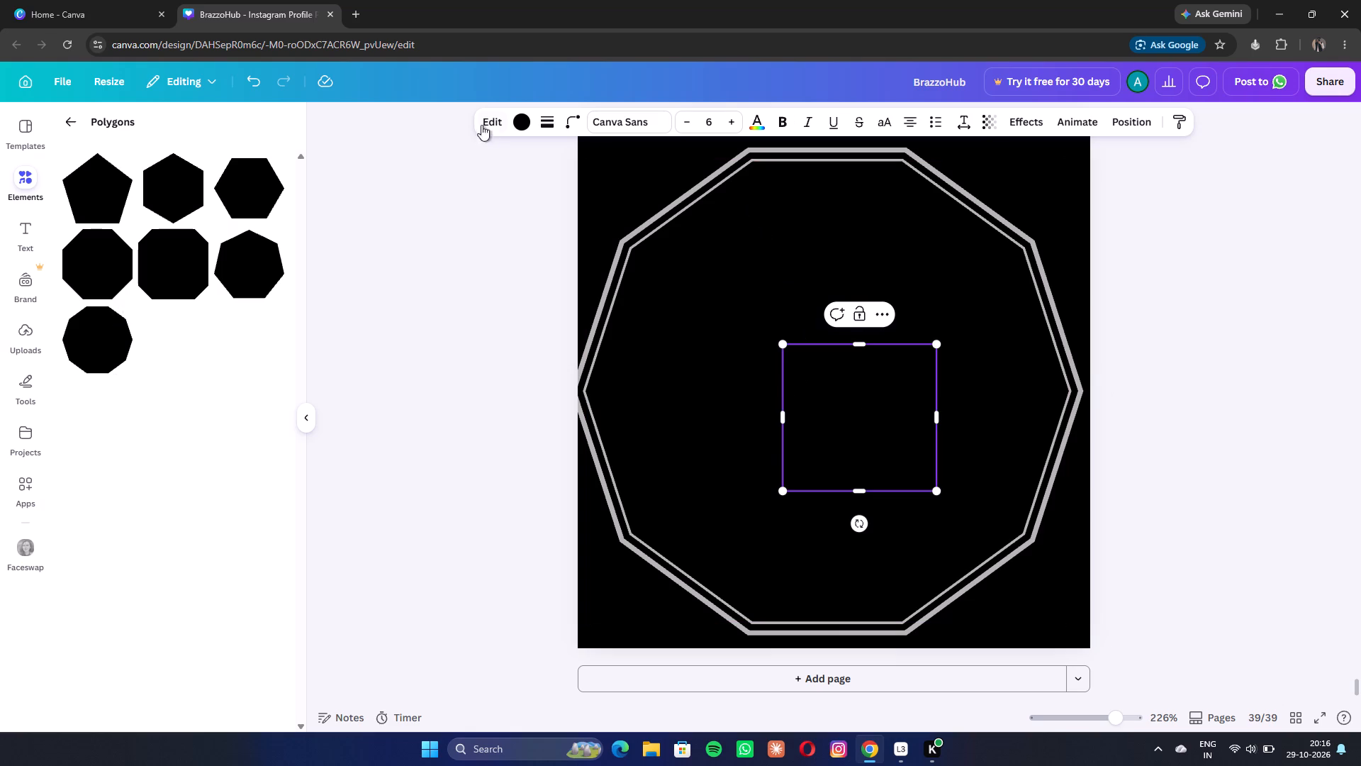
click(512, 126)
click(212, 229)
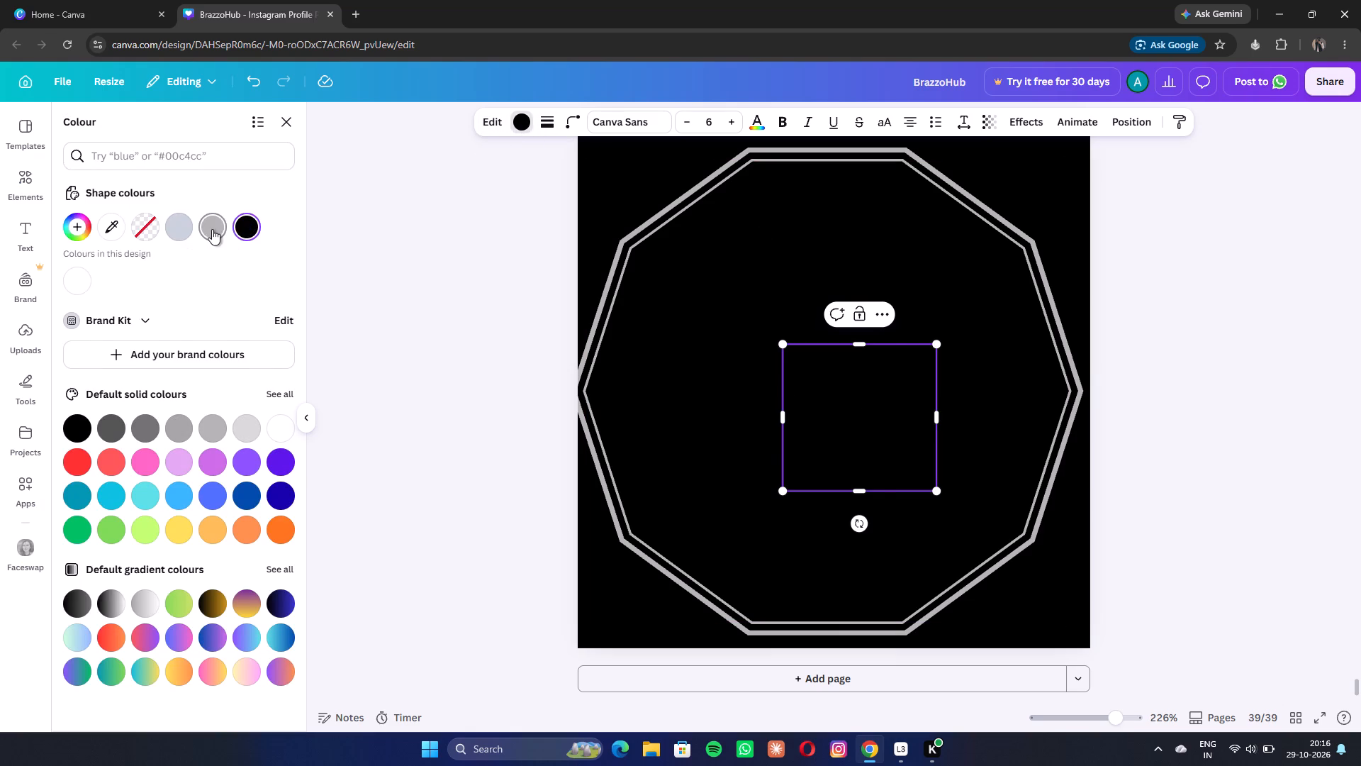
click(271, 123)
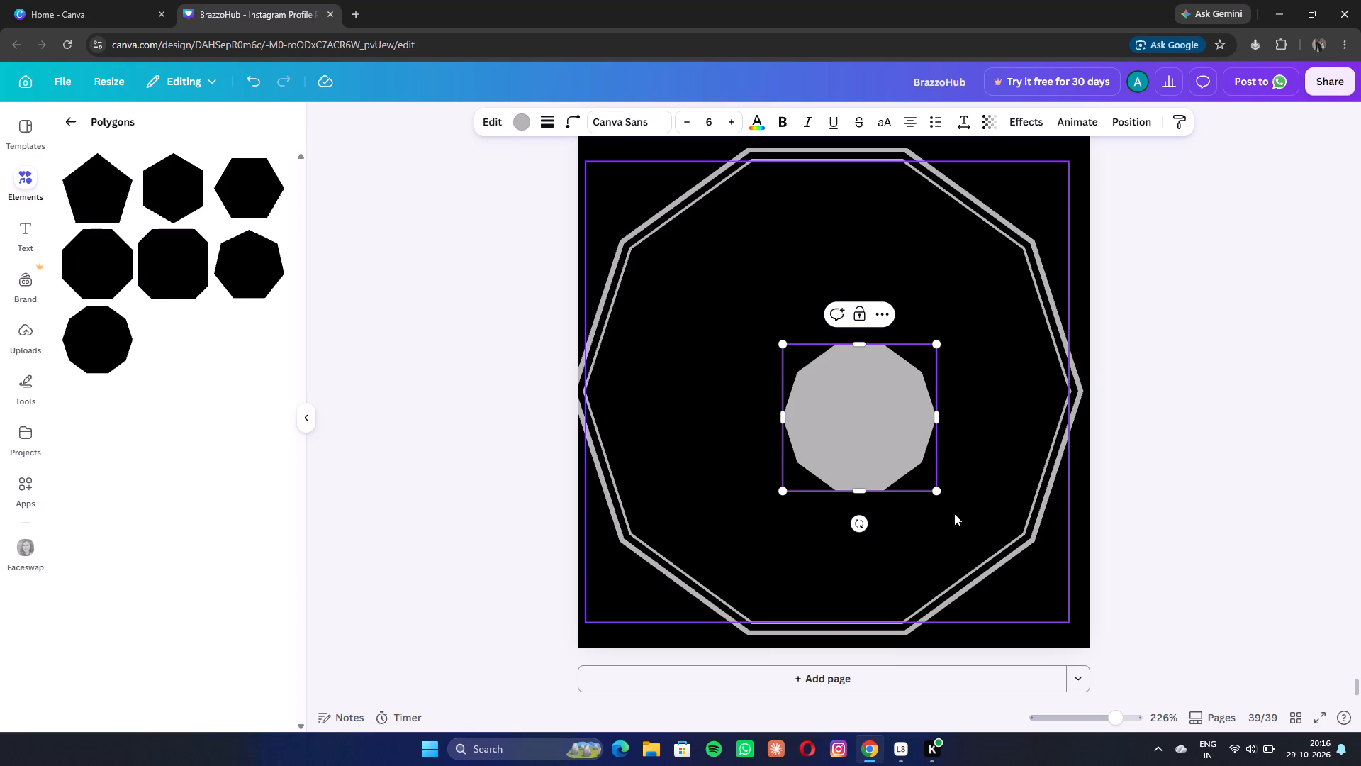
Enlarge the fifth, grey decagon to about three-fifths of the page's width and centre it inside the nested outlines.
drag(936, 487, 1063, 681)
click(1064, 684)
double_click(1067, 694)
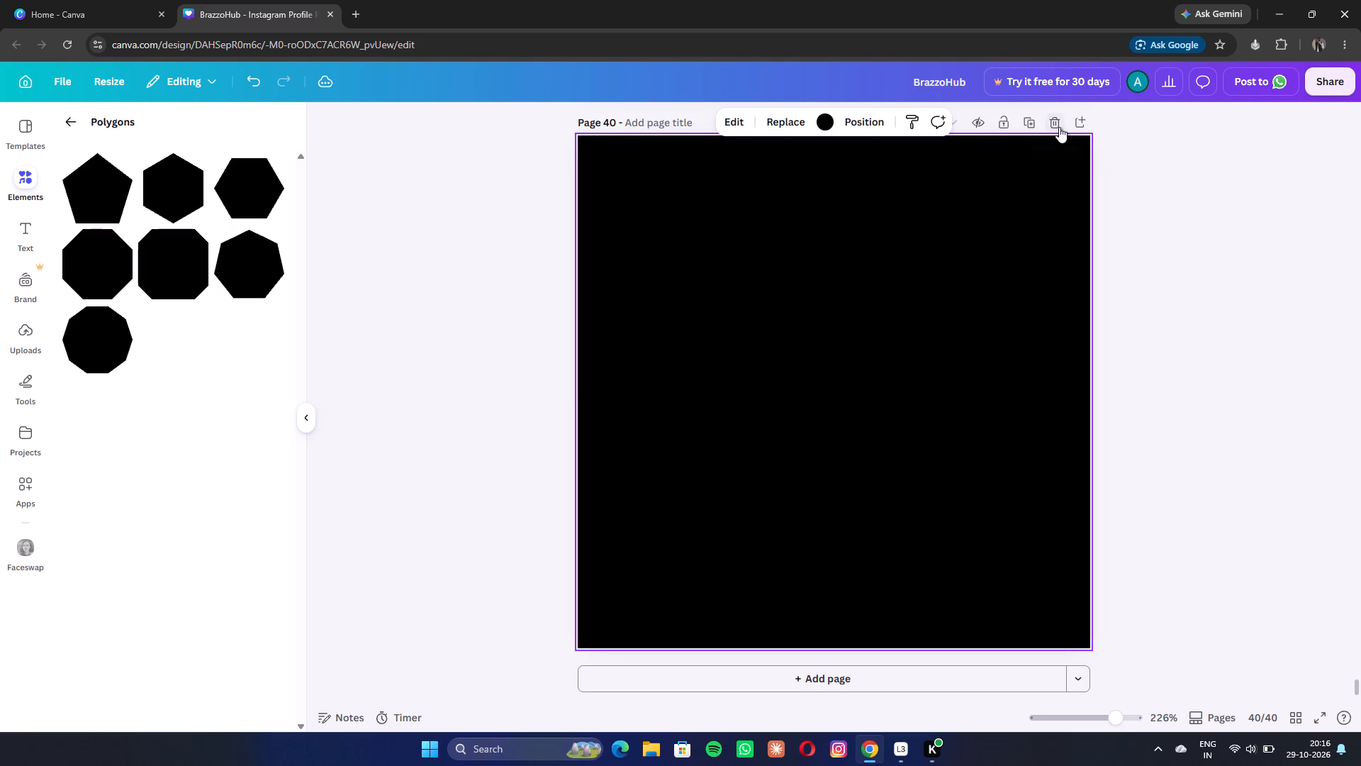
click(1059, 127)
drag(1014, 521, 895, 406)
drag(895, 405, 894, 404)
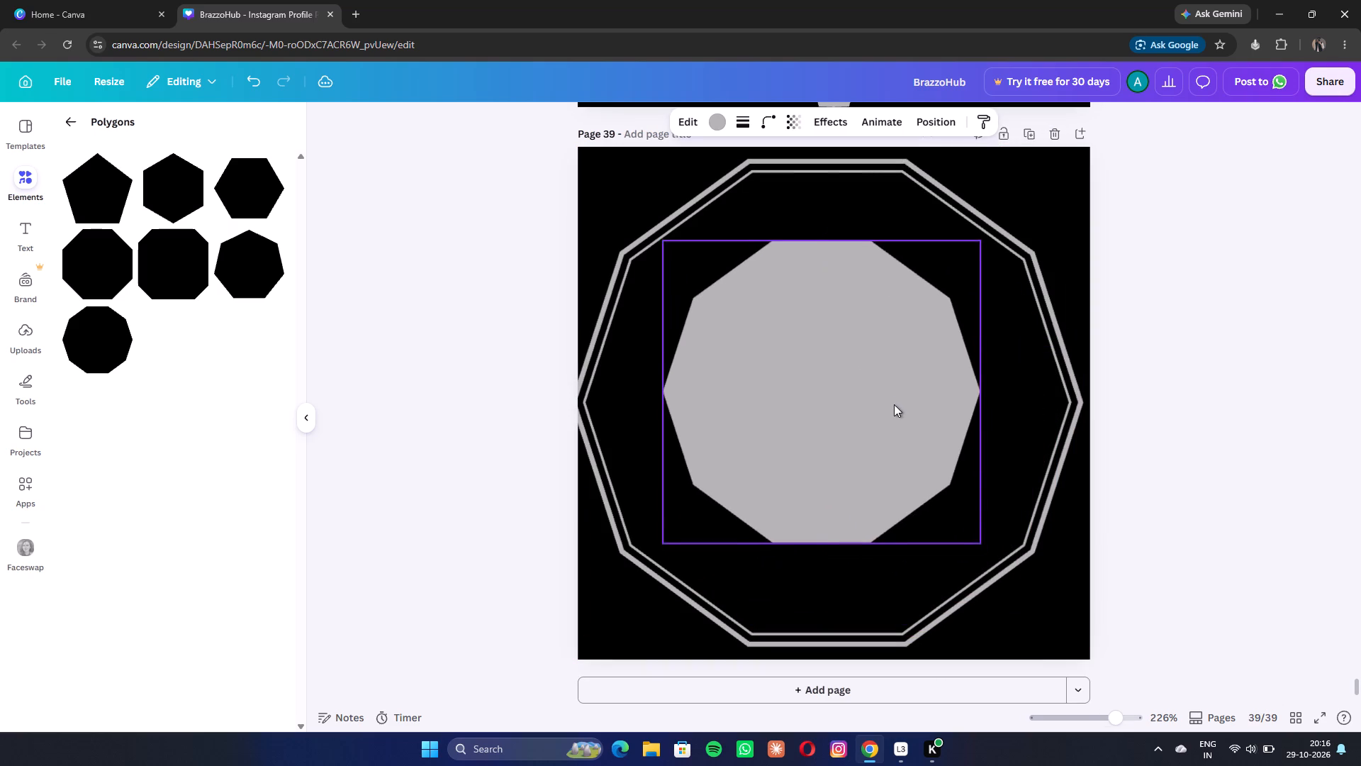
drag(894, 404, 898, 411)
Enlarge the fifth, grey decagon in stages, keeping it centred, until only a narrow black gap separates it from the second grey outline.
drag(985, 548, 1027, 606)
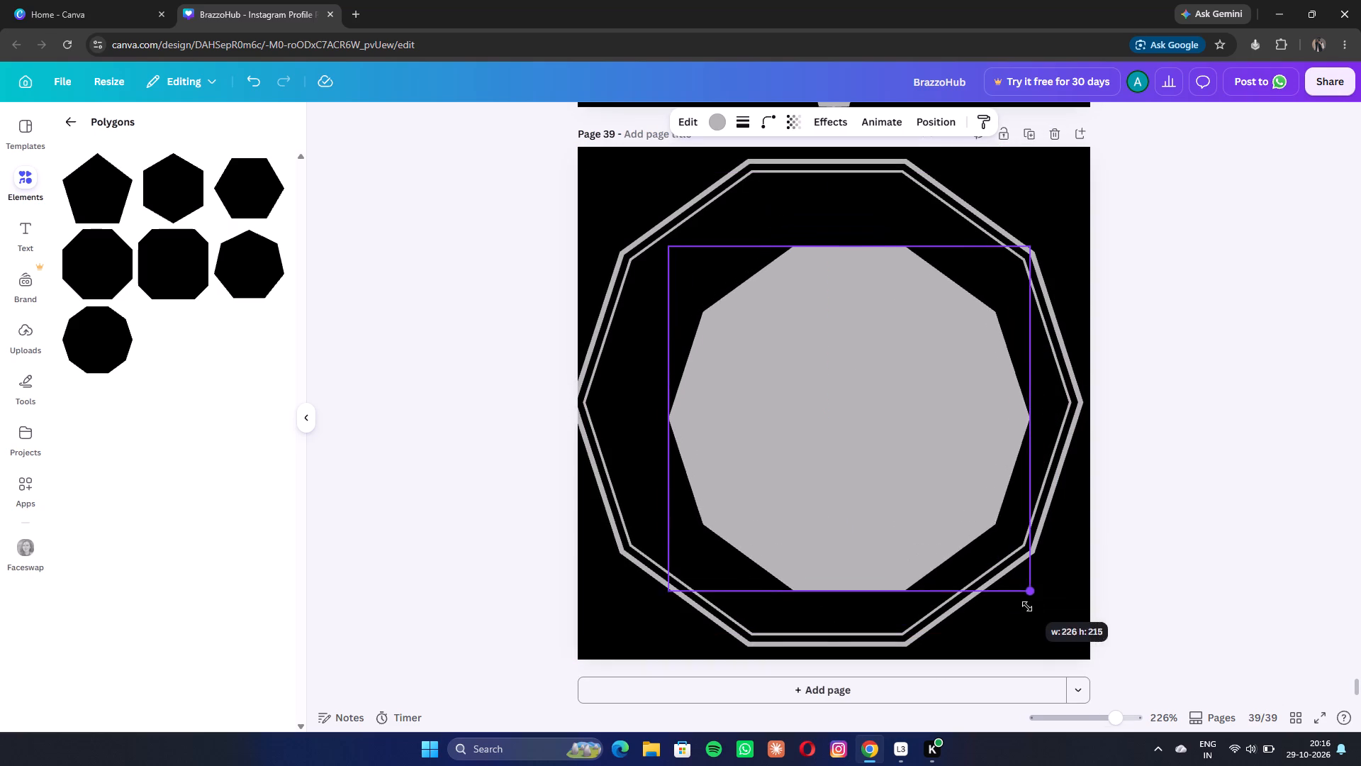
drag(1027, 606, 1050, 645)
drag(1020, 579, 975, 544)
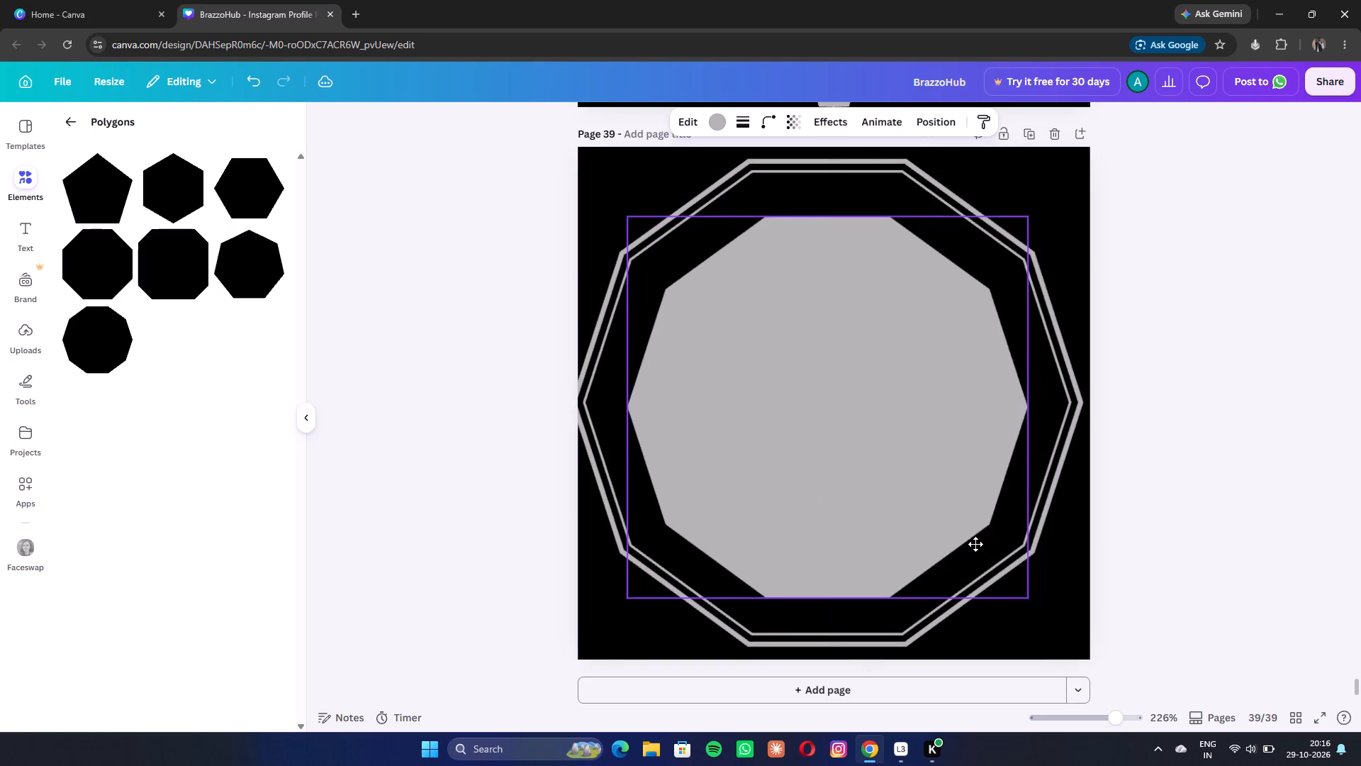
drag(975, 544, 975, 544)
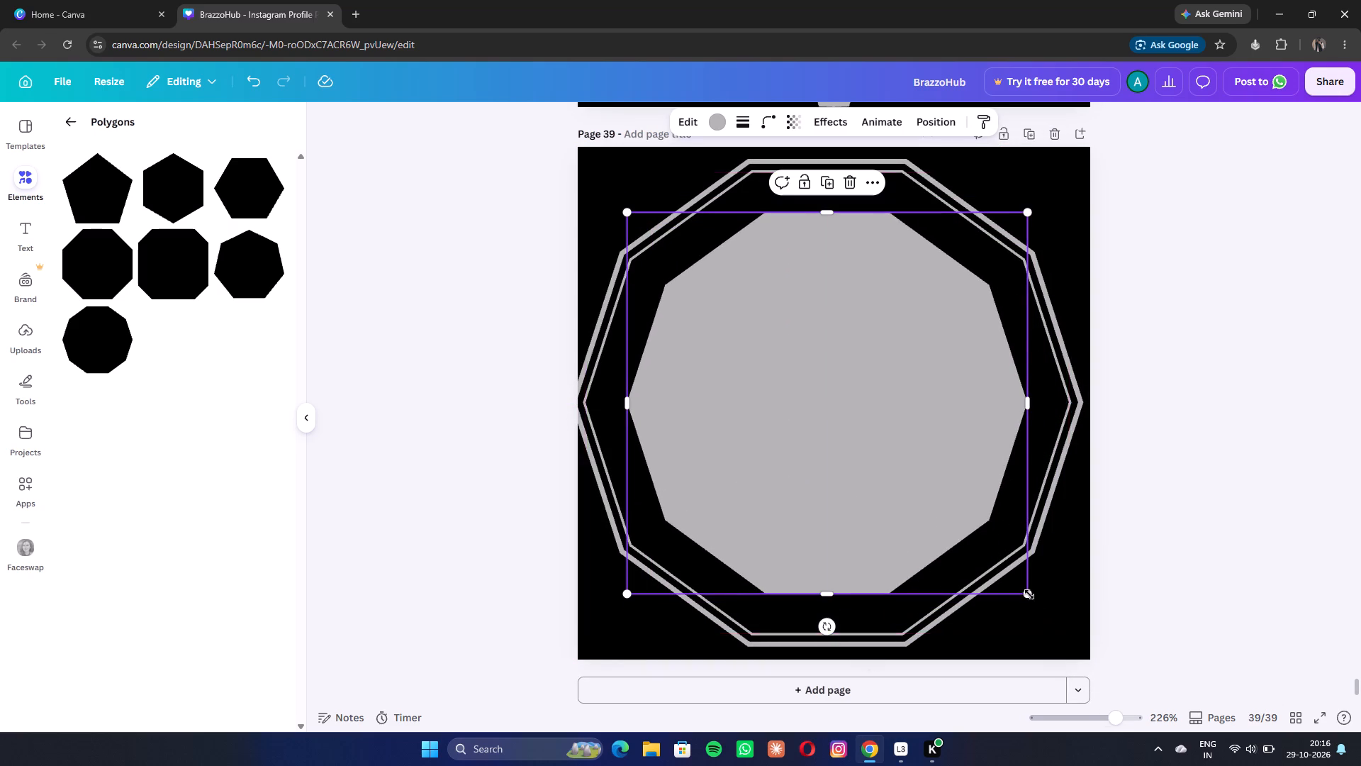
drag(1027, 592, 1068, 649)
click(1068, 649)
drag(968, 545, 948, 521)
click(948, 521)
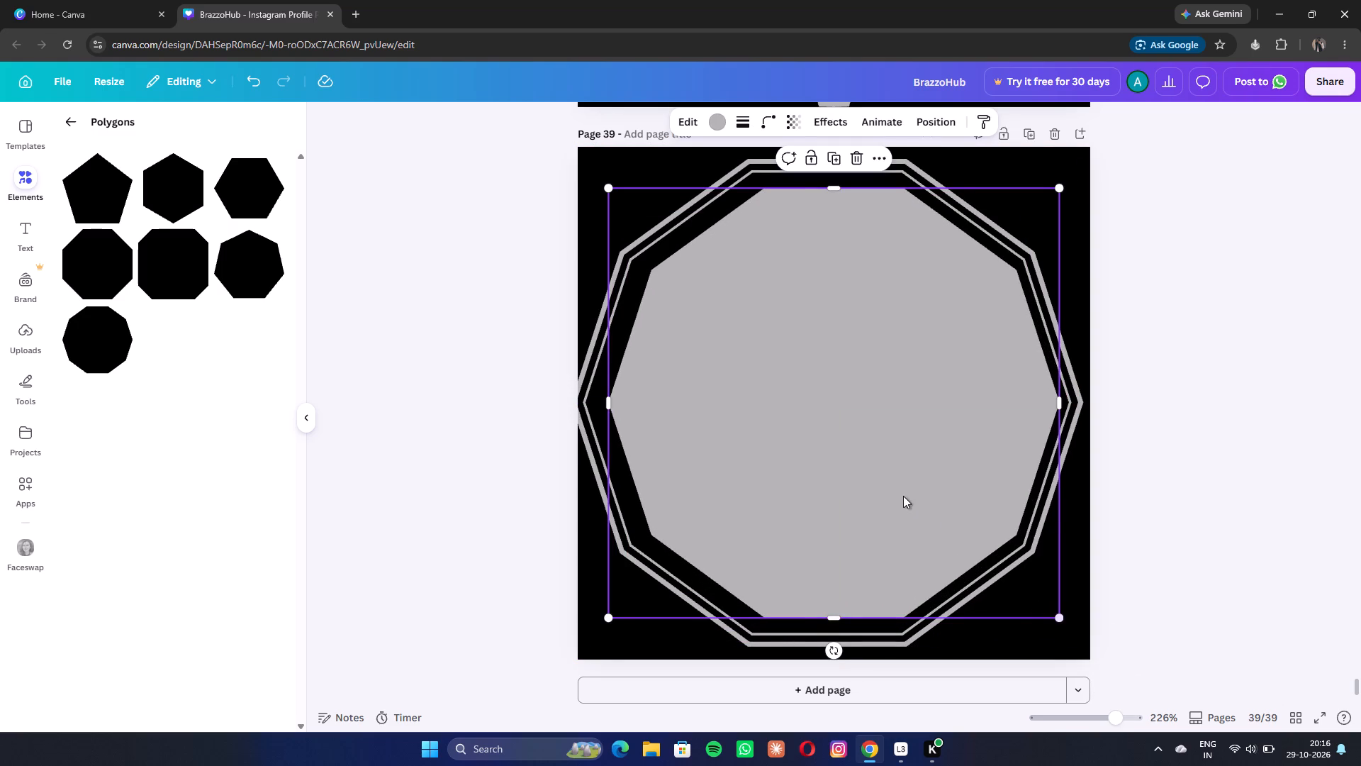
drag(902, 495, 895, 492)
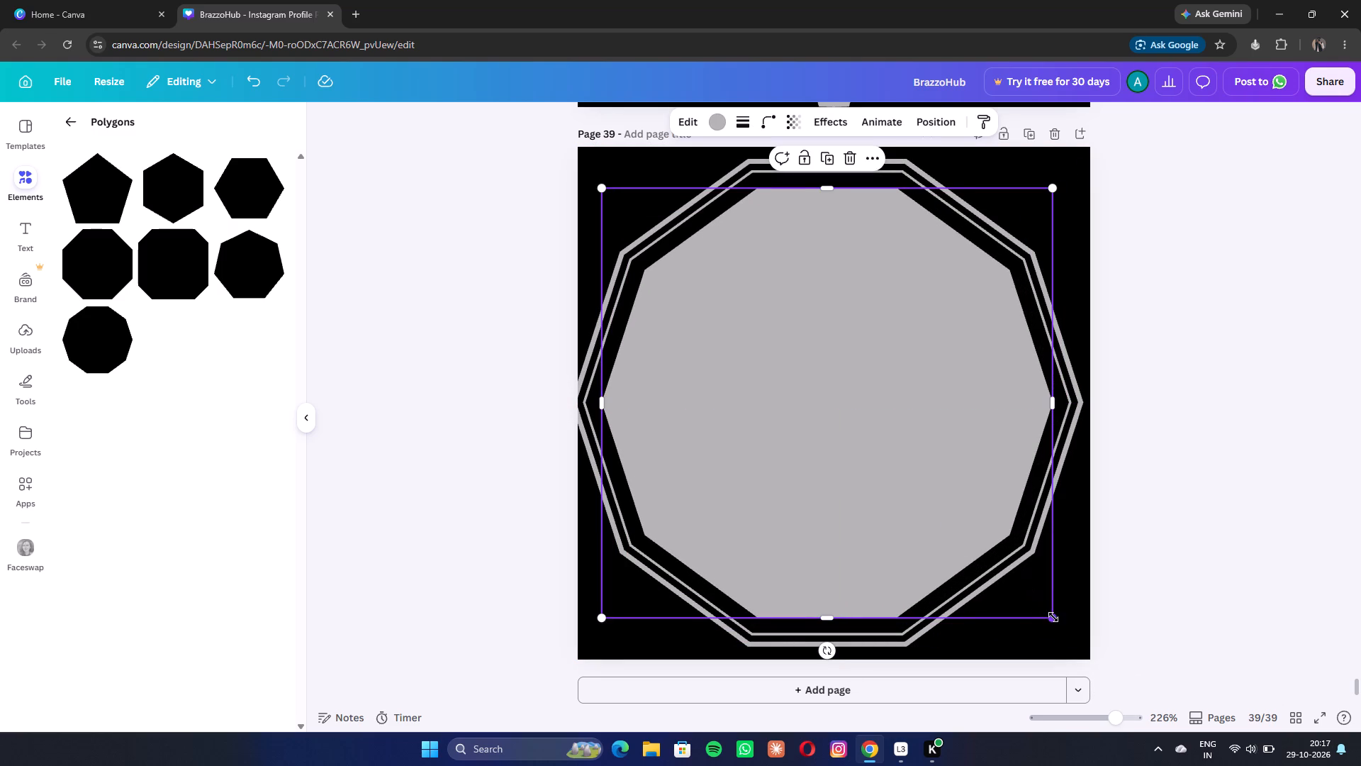
drag(1053, 617, 1068, 640)
drag(938, 509, 926, 496)
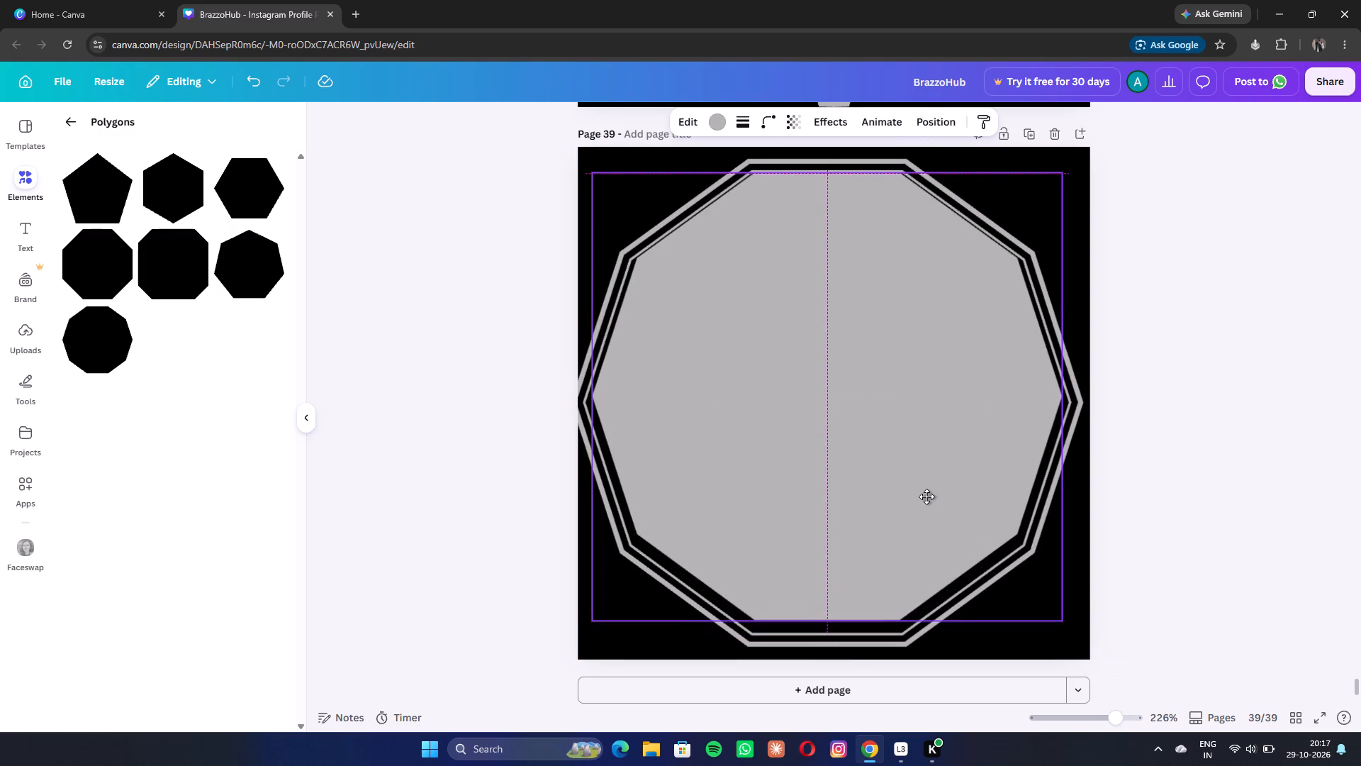
drag(926, 496, 926, 500)
click(926, 500)
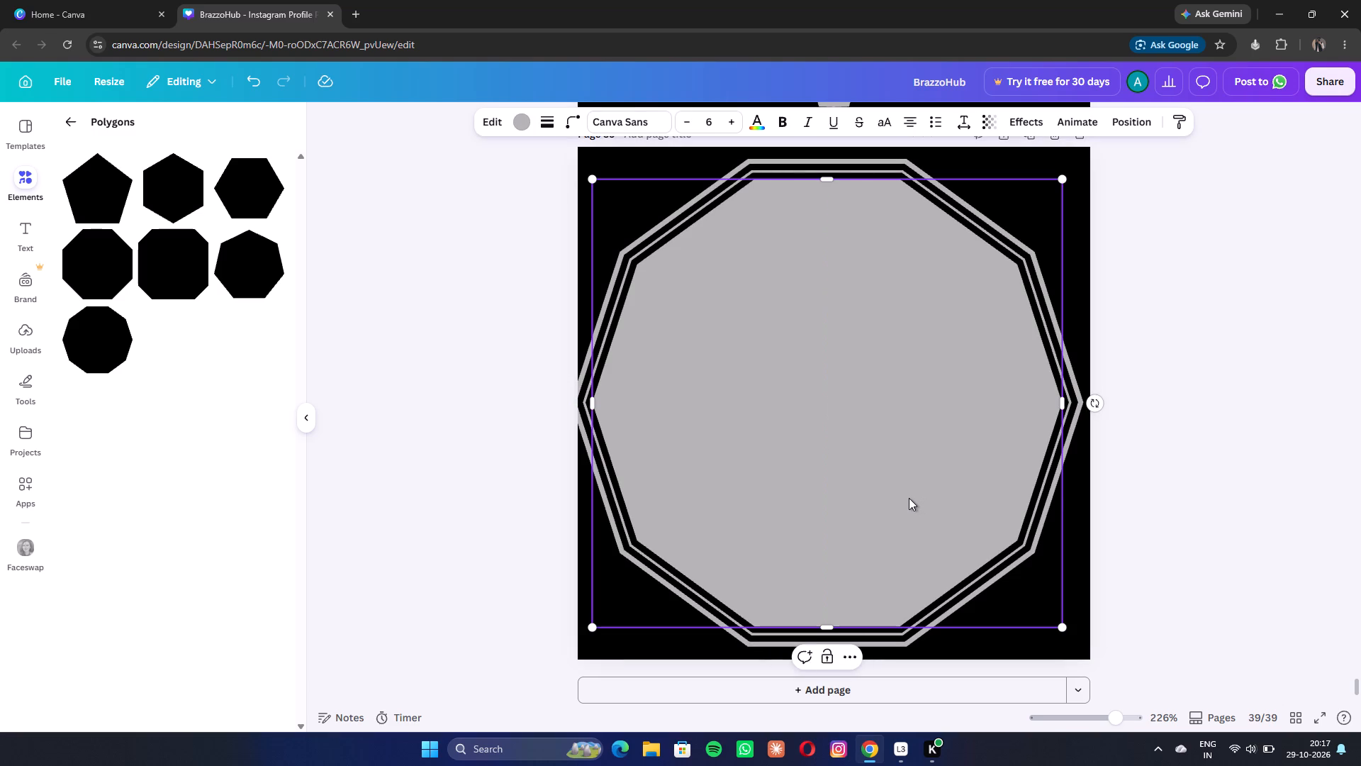
Add a sixth decagon in black, enlarge it to about three-fifths of the page's width and centre it on the grey one.
click(100, 343)
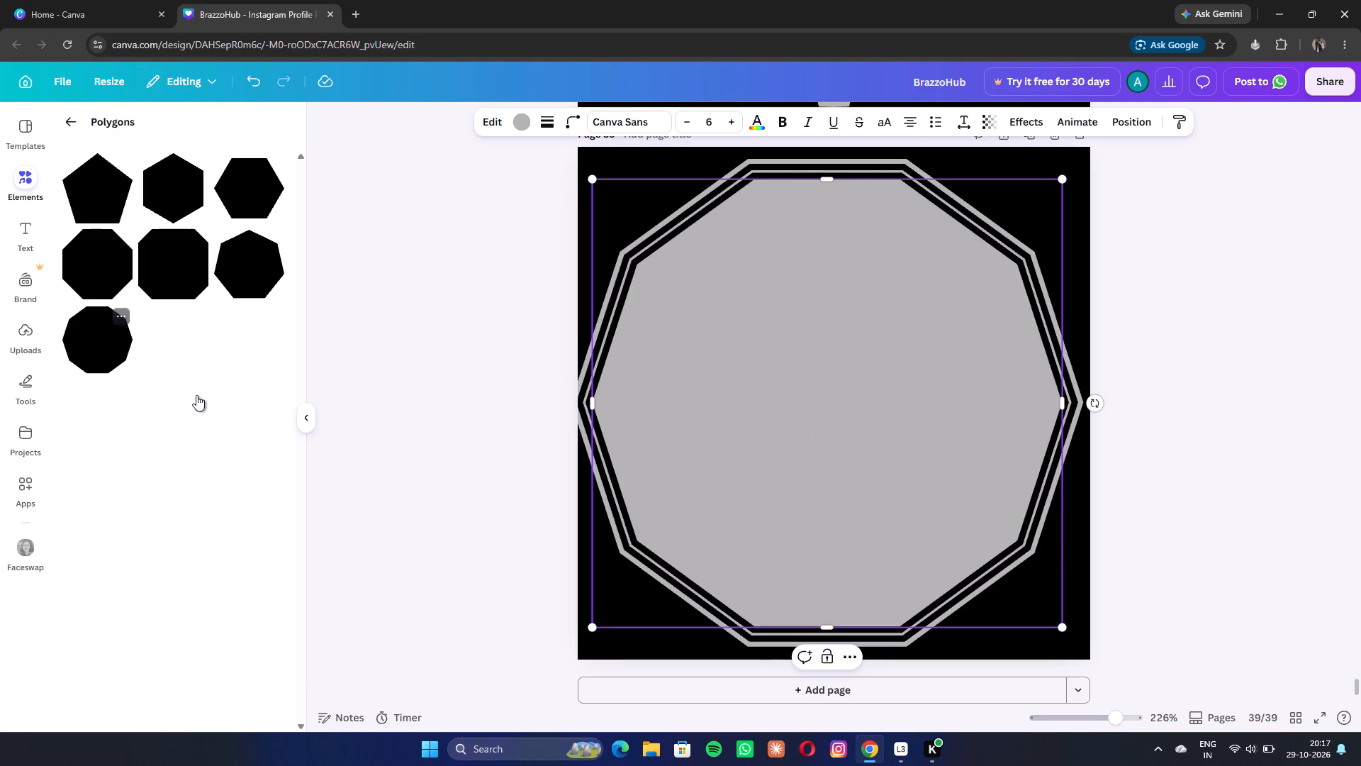
drag(937, 504, 1004, 584)
drag(1012, 591, 1045, 618)
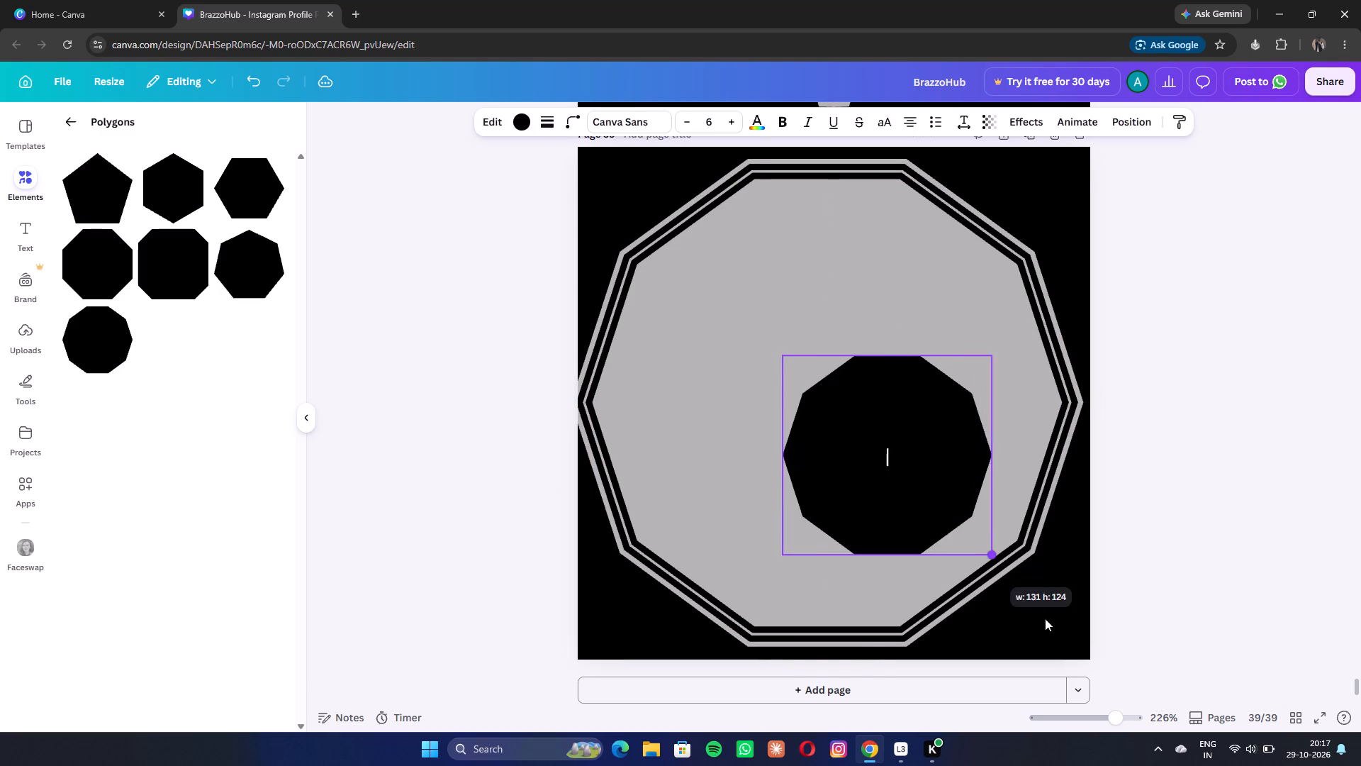
drag(1045, 618, 1078, 659)
click(958, 512)
drag(1010, 574, 1011, 575)
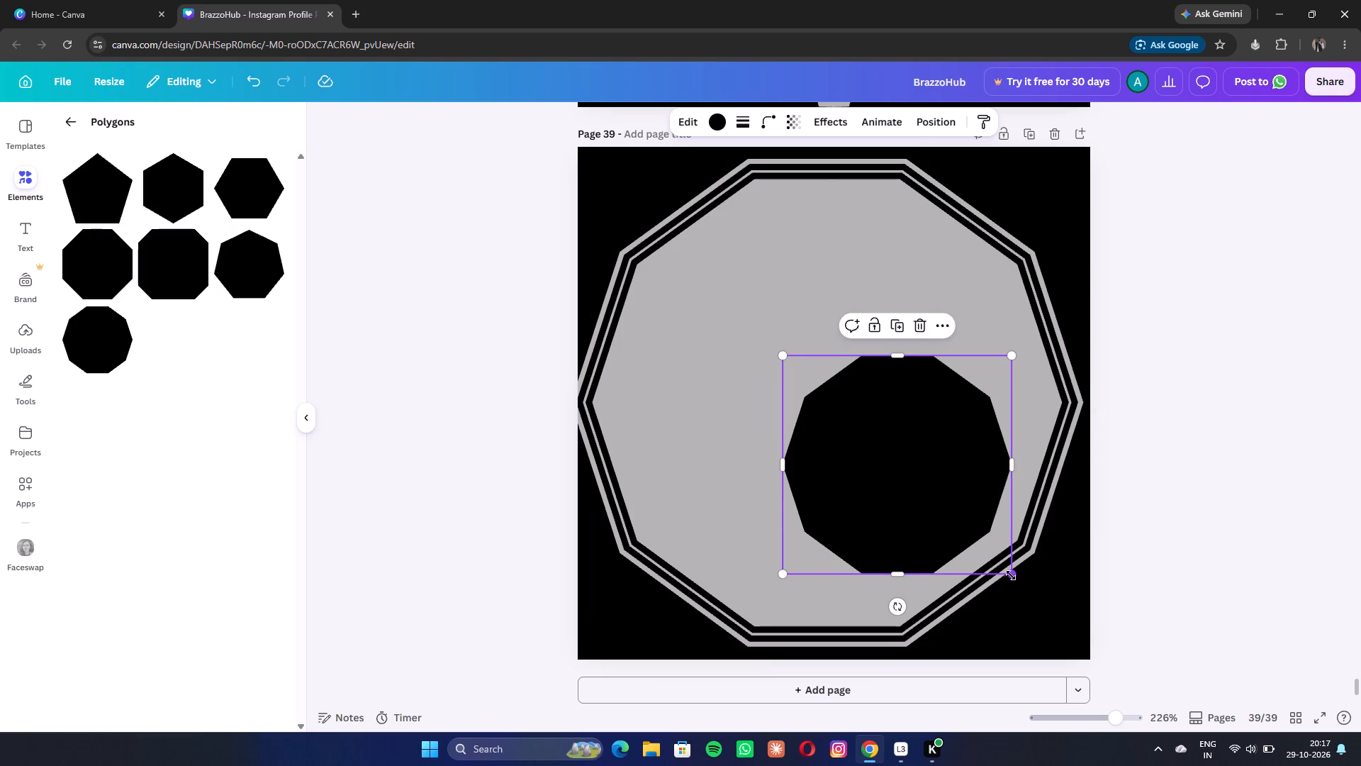
drag(1011, 575, 1082, 660)
drag(1027, 577, 926, 482)
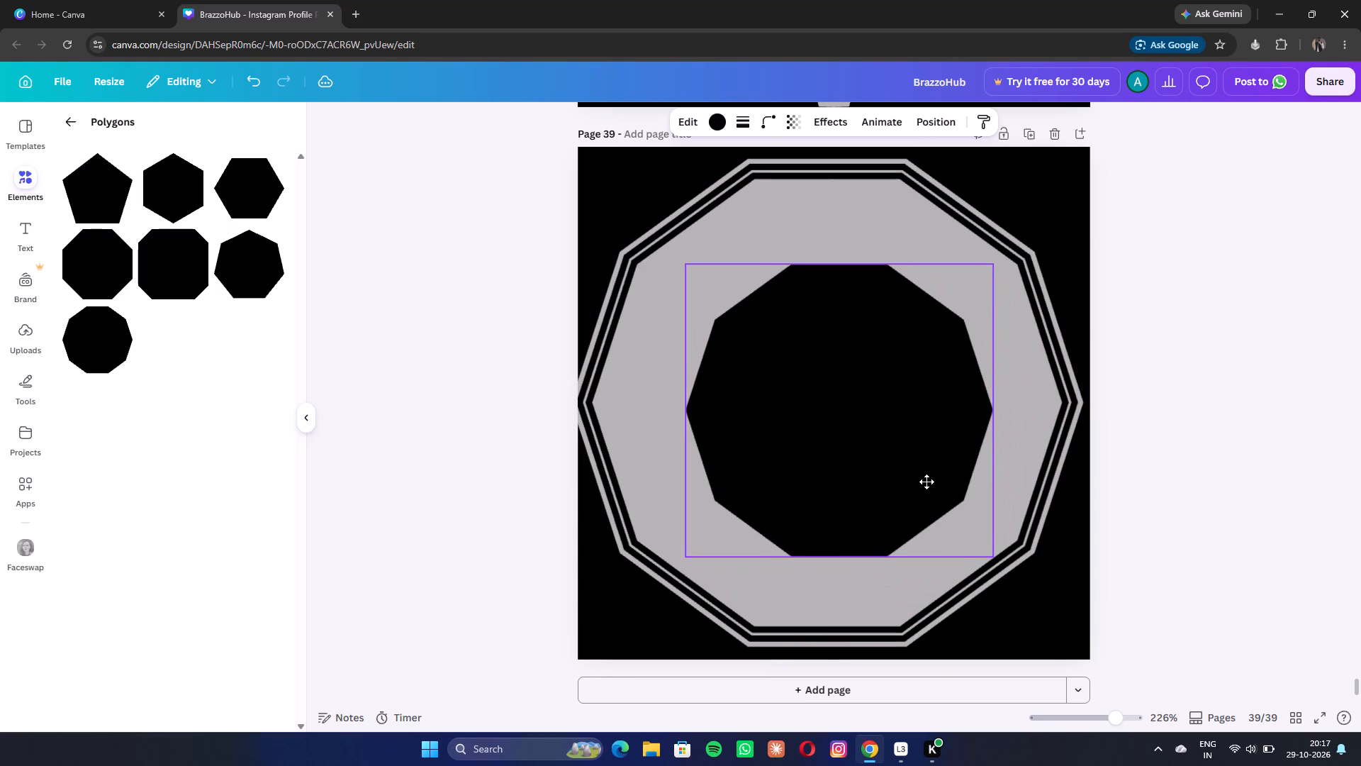
drag(926, 482, 919, 474)
Enlarge the black decagon in stages, keeping it centred, until only a thin third grey outline shows around it.
drag(981, 552, 1012, 578)
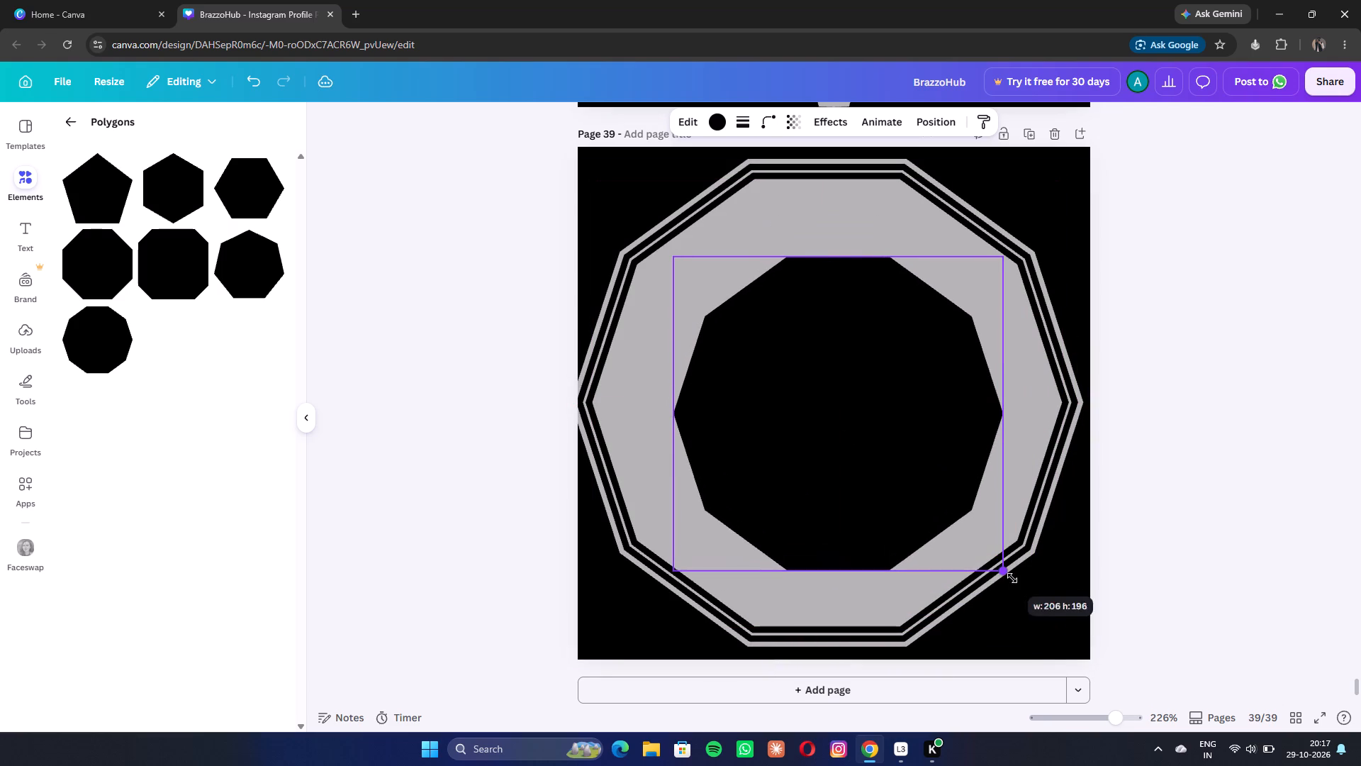
drag(1012, 578, 1059, 646)
drag(998, 562, 963, 526)
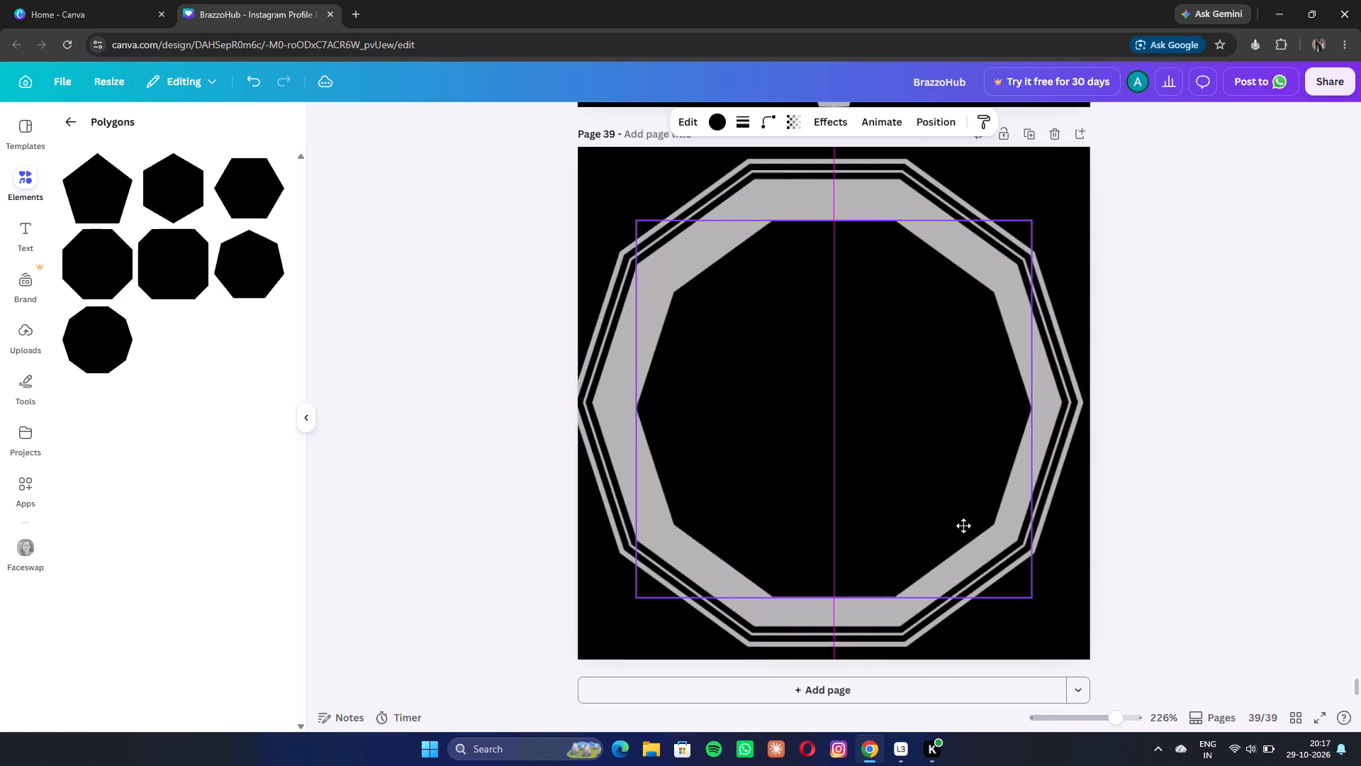
drag(963, 526, 957, 517)
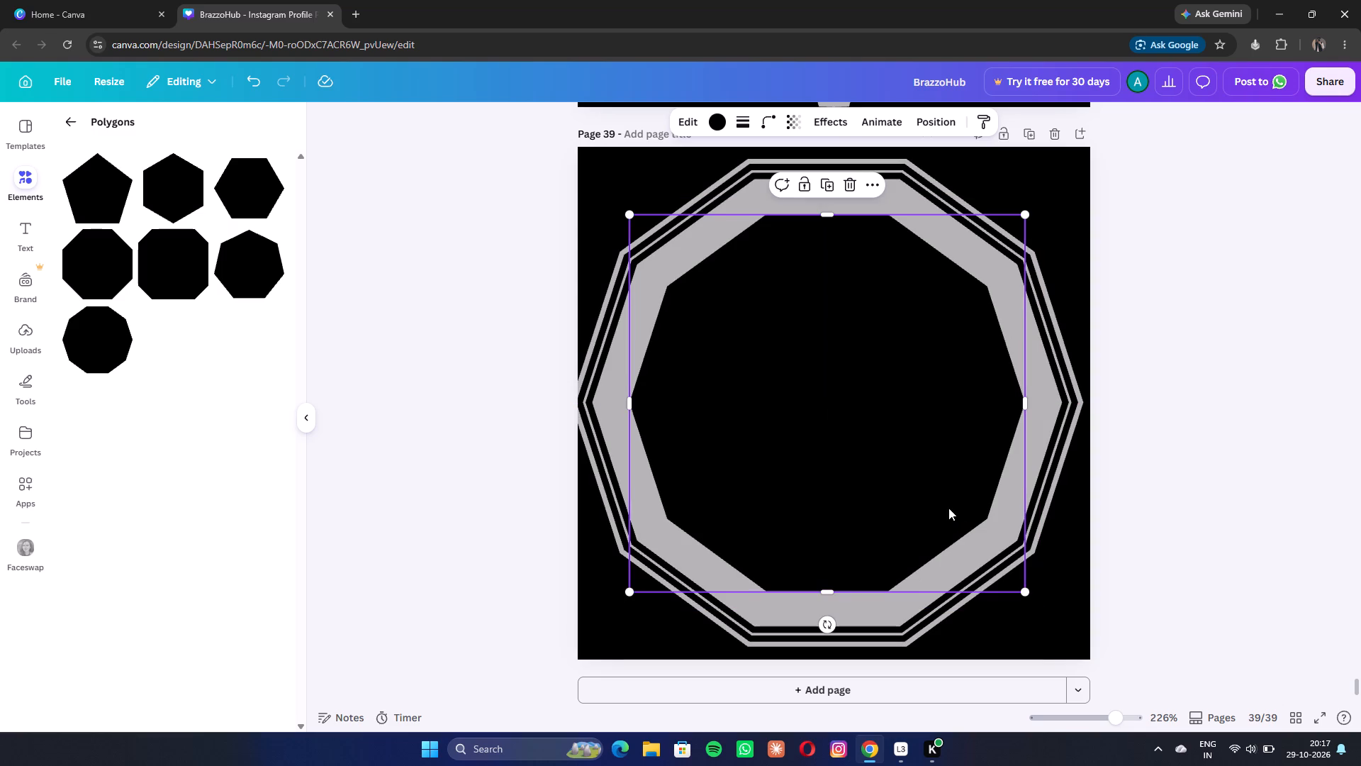
drag(1025, 596, 1057, 640)
click(1057, 640)
drag(859, 518, 843, 504)
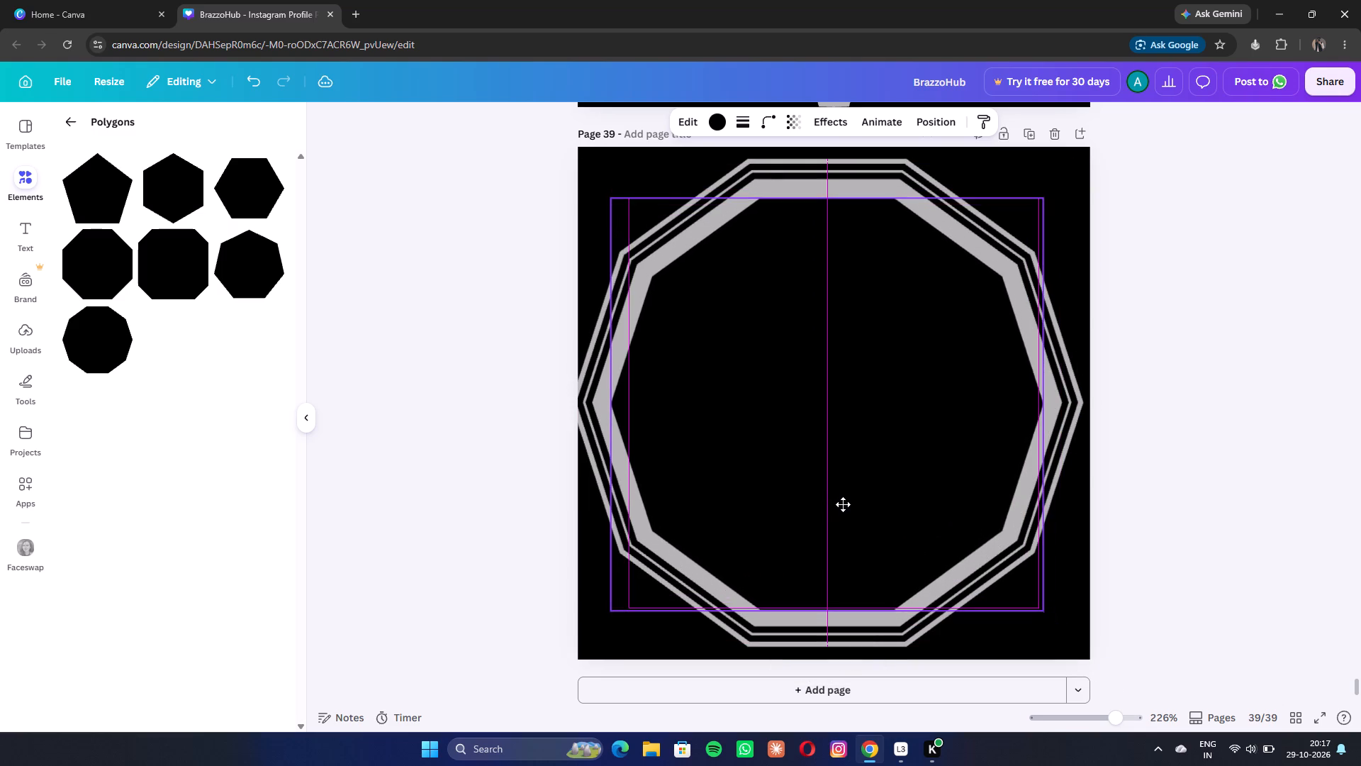
drag(843, 504, 844, 499)
drag(1045, 610, 1051, 618)
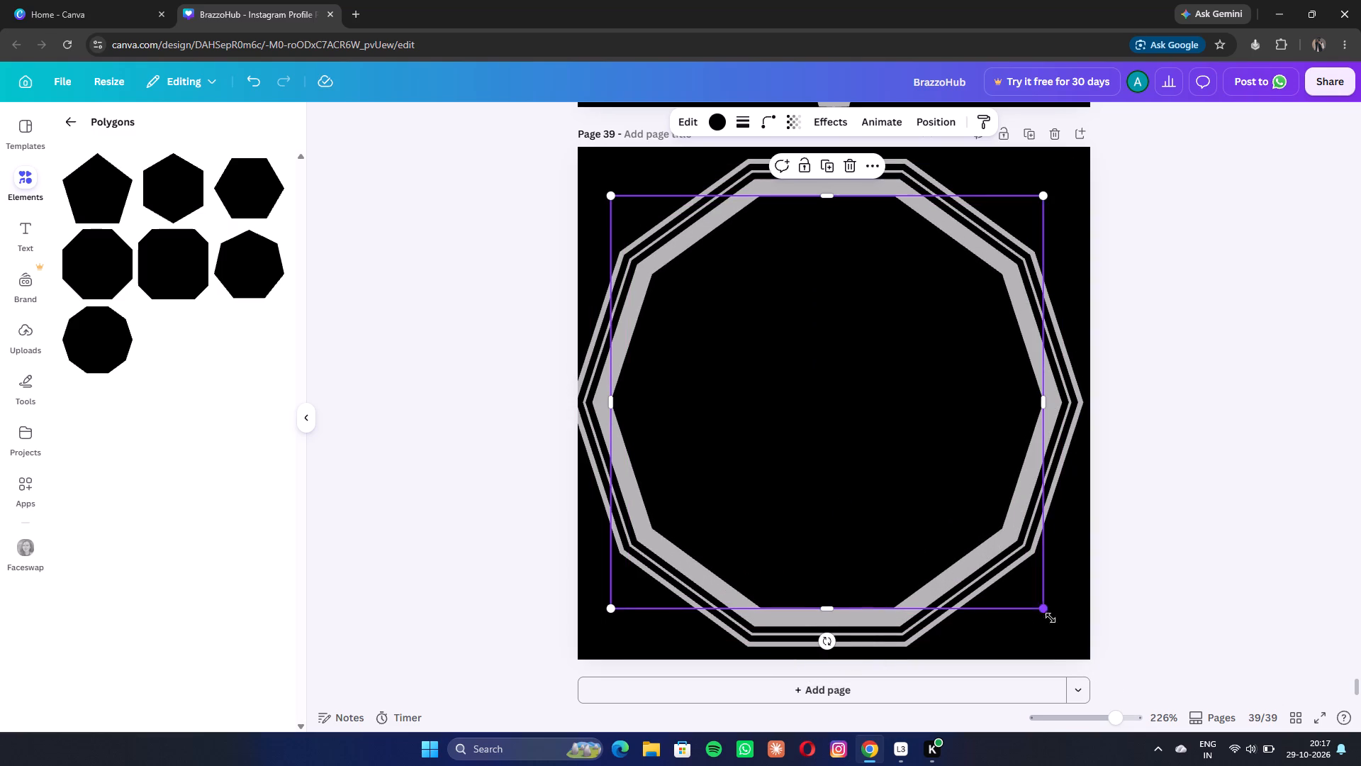
drag(1051, 618, 1063, 635)
drag(956, 544, 948, 533)
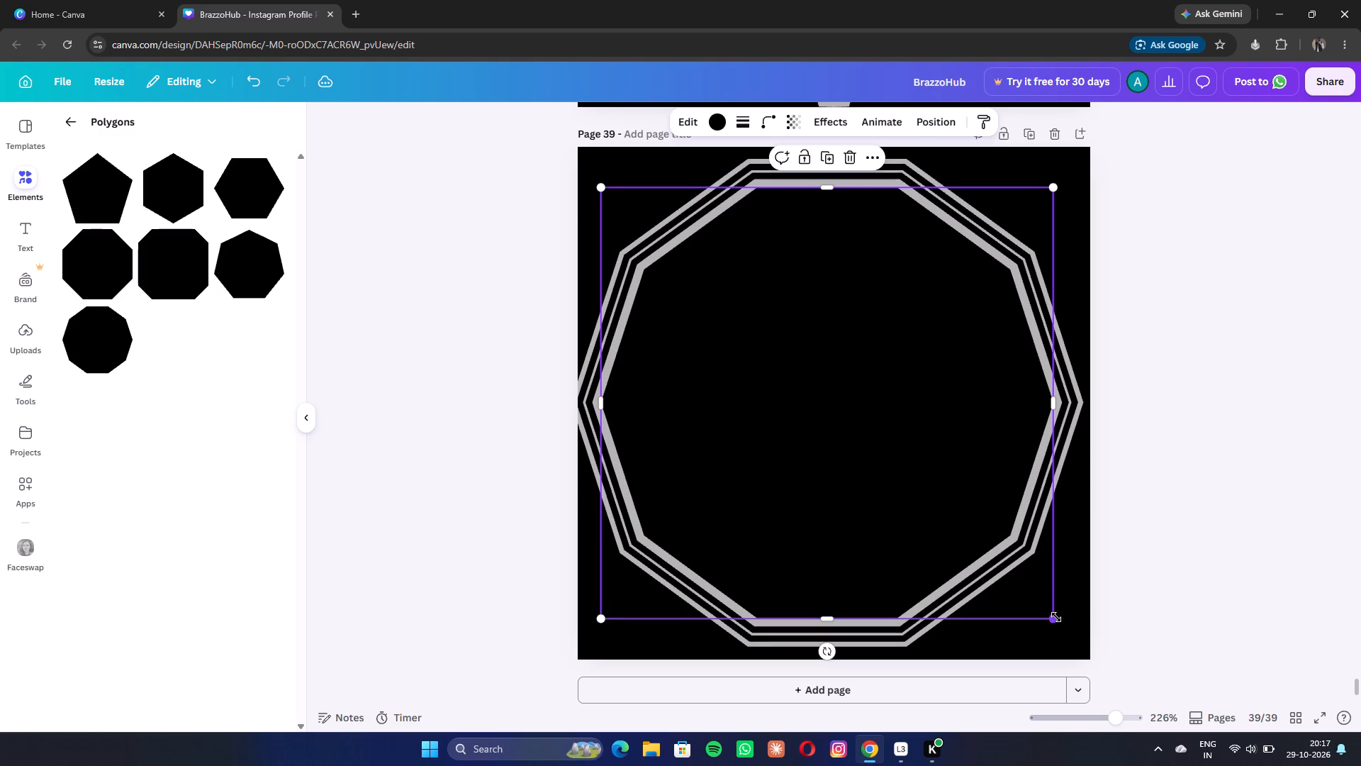
drag(1053, 614, 1059, 623)
click(971, 542)
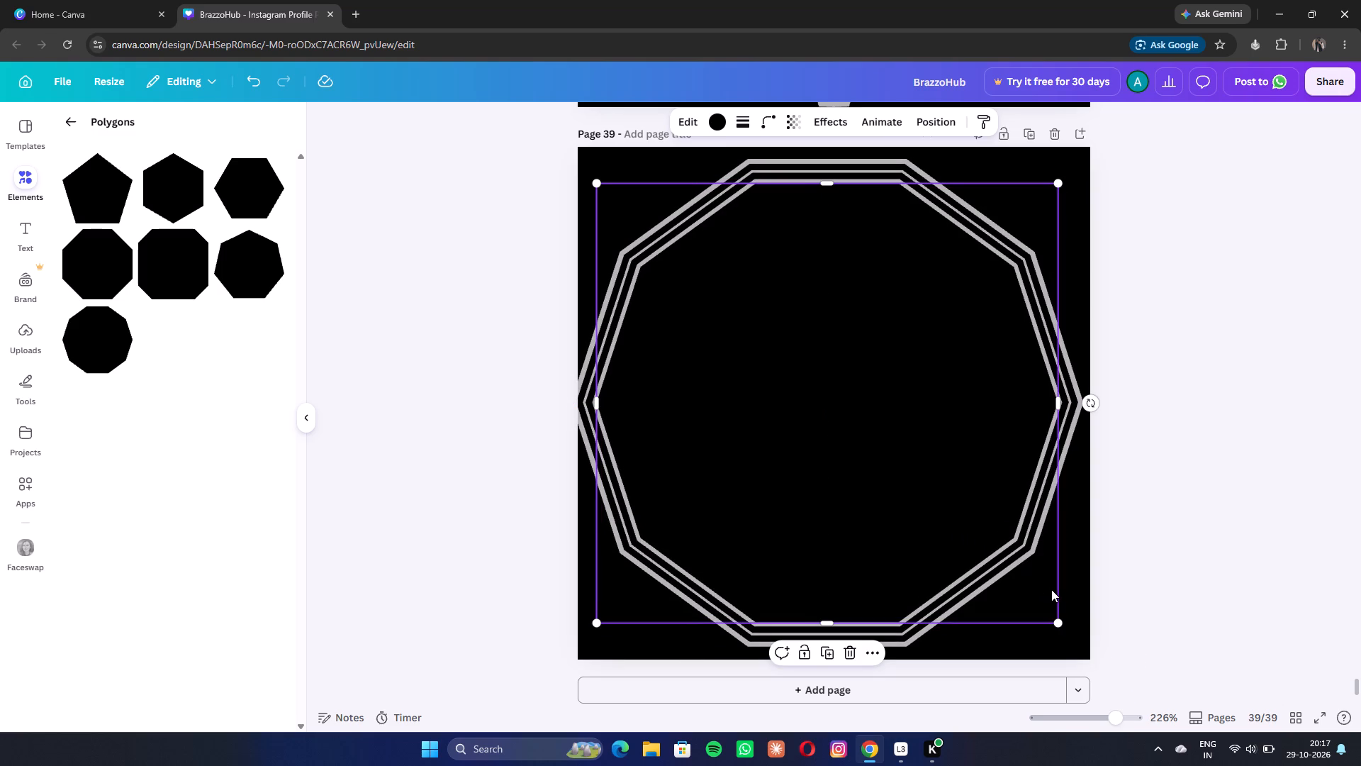
Add a seventh decagon over the black one and fill it with light grey #b4b4b4.
click(103, 364)
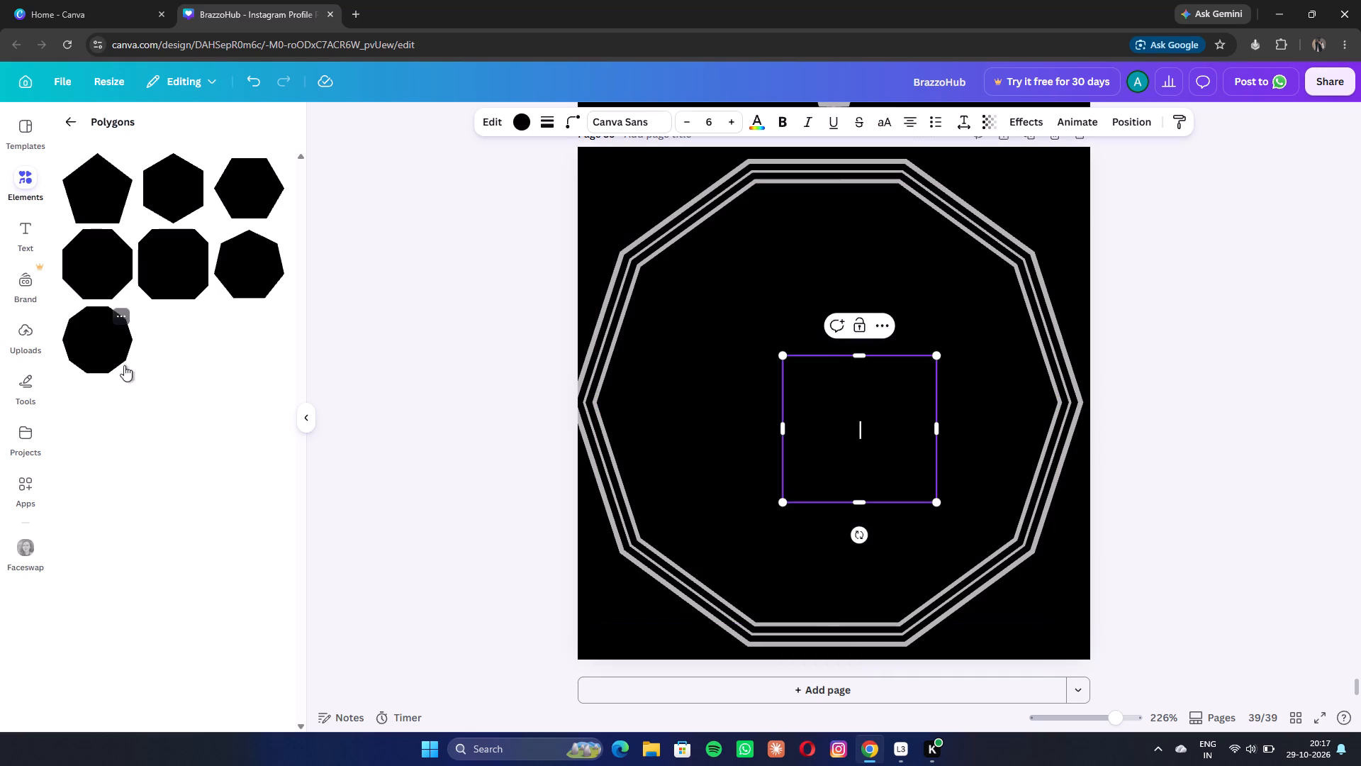
click(520, 128)
click(215, 225)
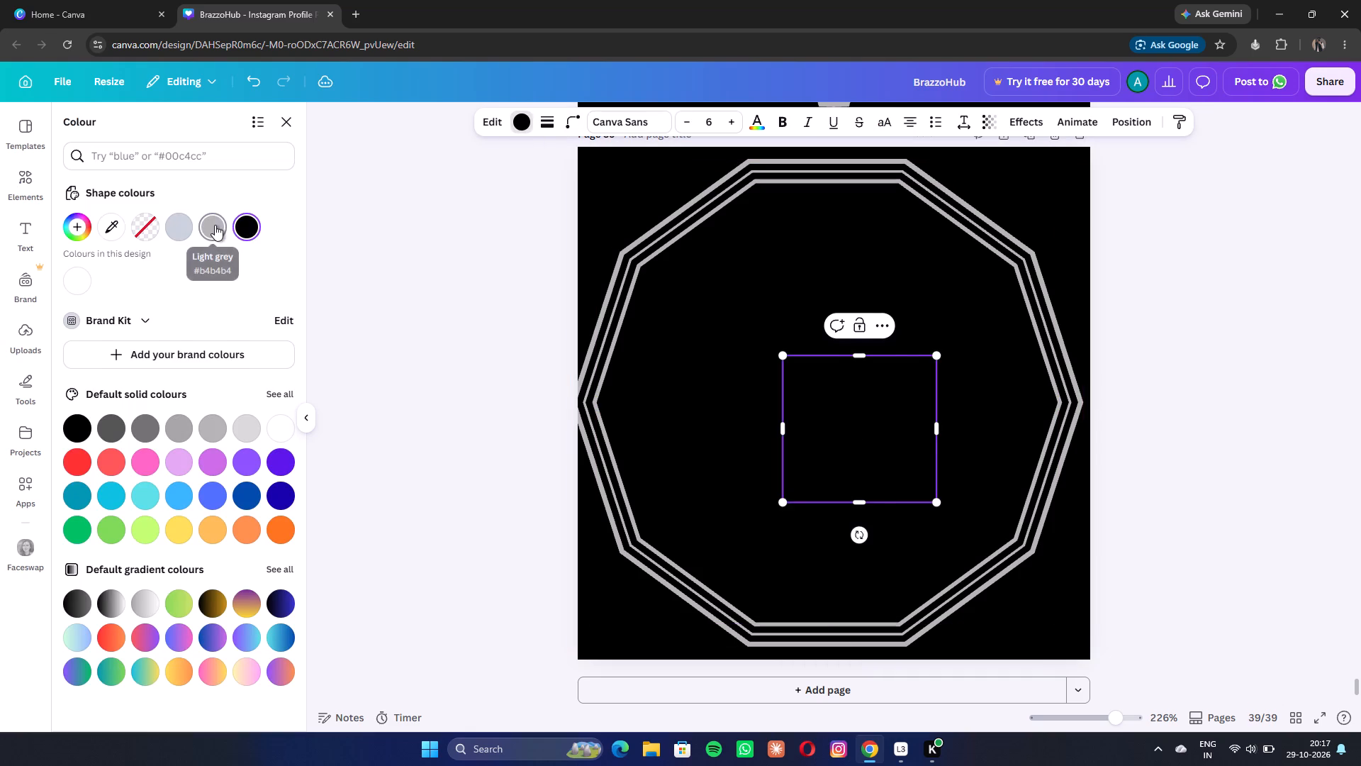
click(270, 118)
Enlarge the seventh, grey decagon to about two-thirds of the page's width and centre it inside the three nested outlines.
drag(937, 501, 1080, 713)
click(1080, 713)
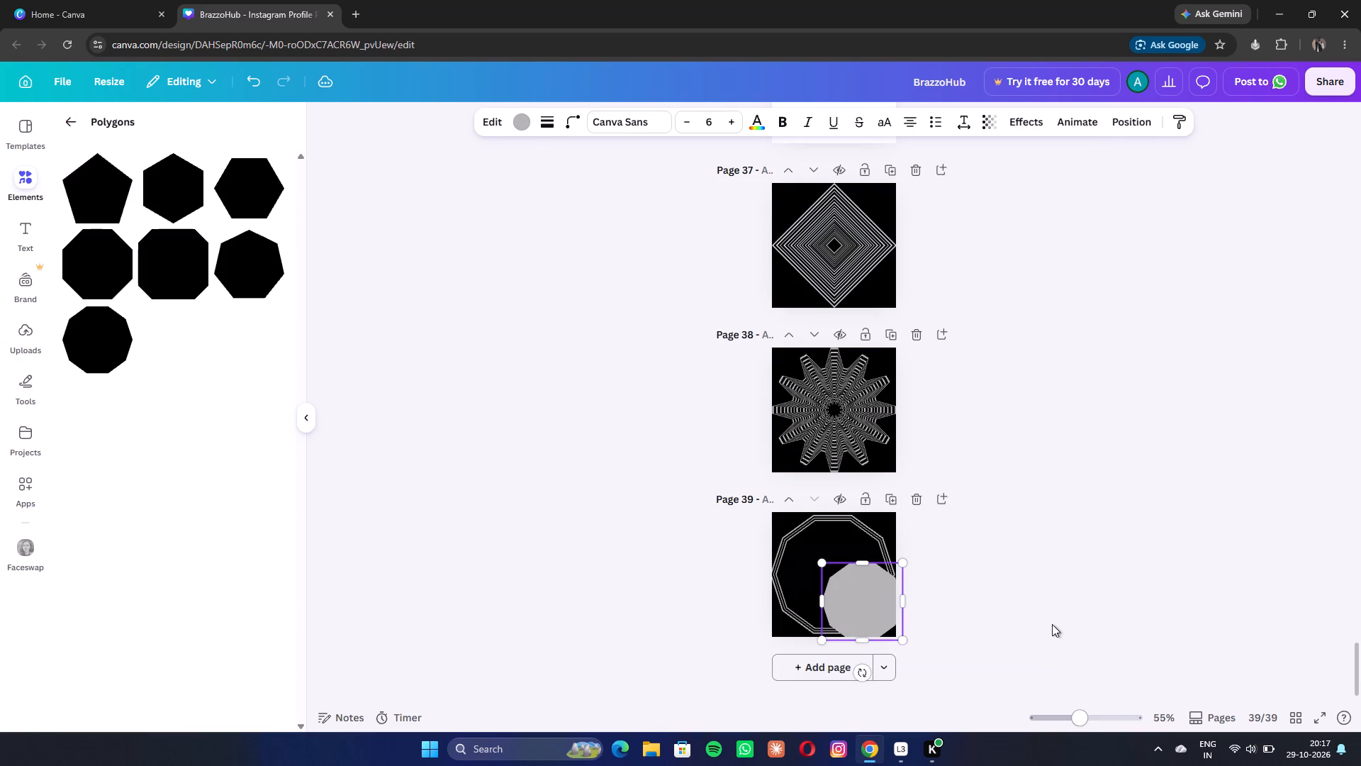
click(1118, 723)
scroll(960, 445, down, 12)
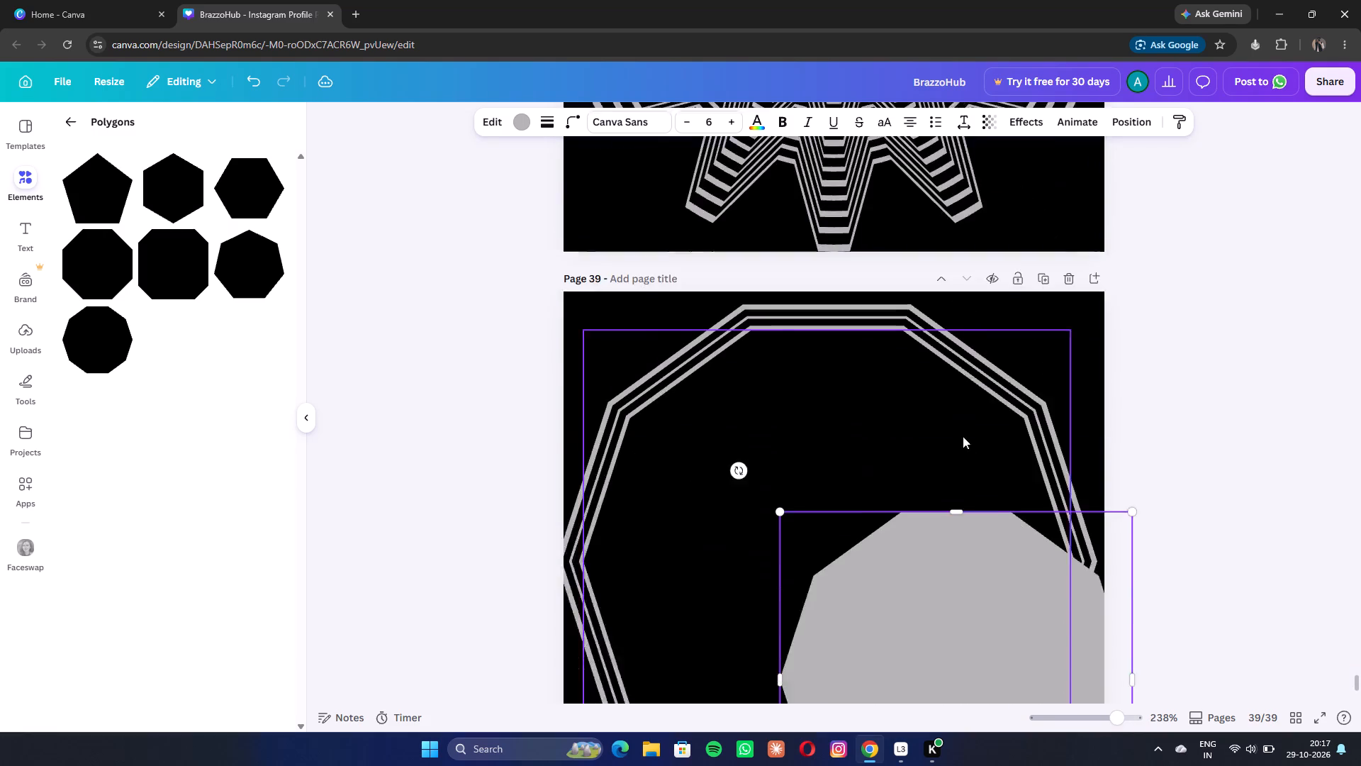
scroll(963, 436, down, 3)
drag(987, 523, 849, 417)
drag(832, 406, 825, 395)
drag(825, 395, 838, 396)
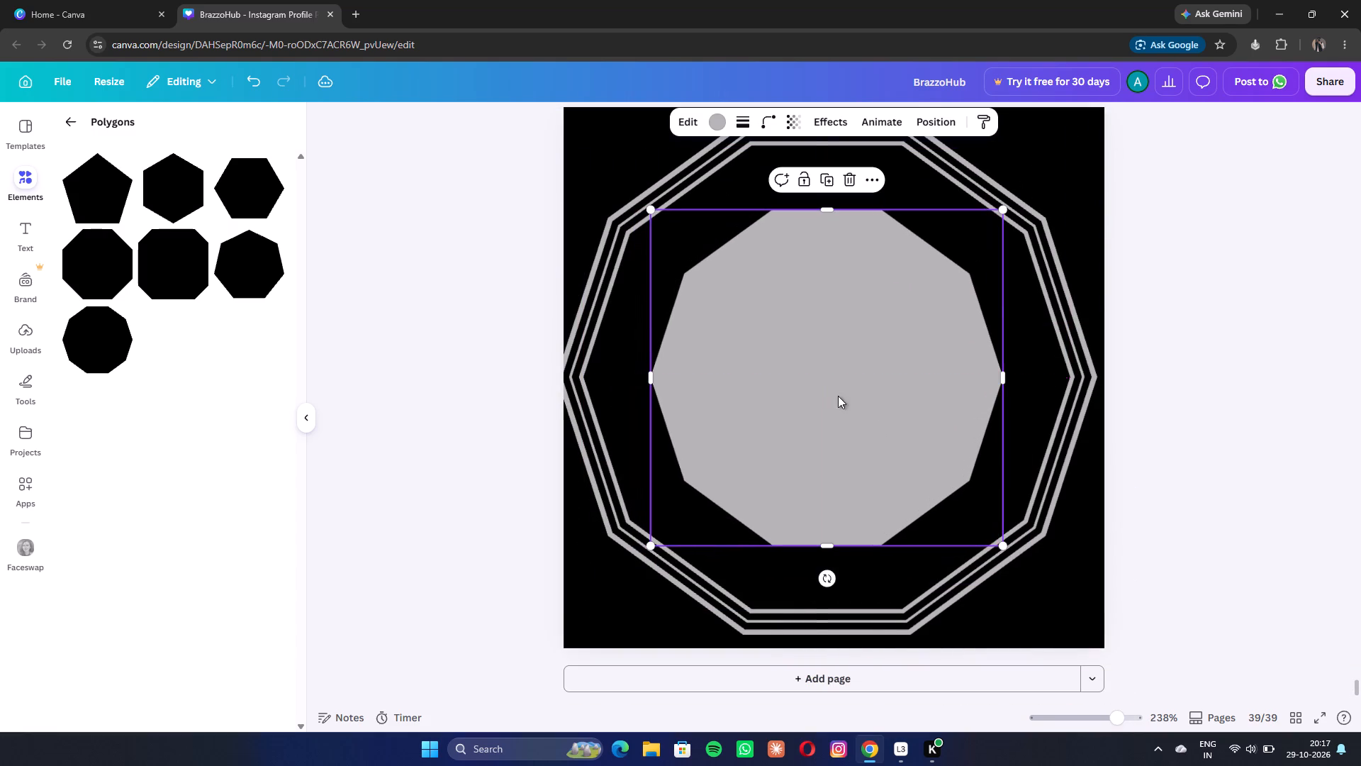
scroll(1086, 363, up, 1)
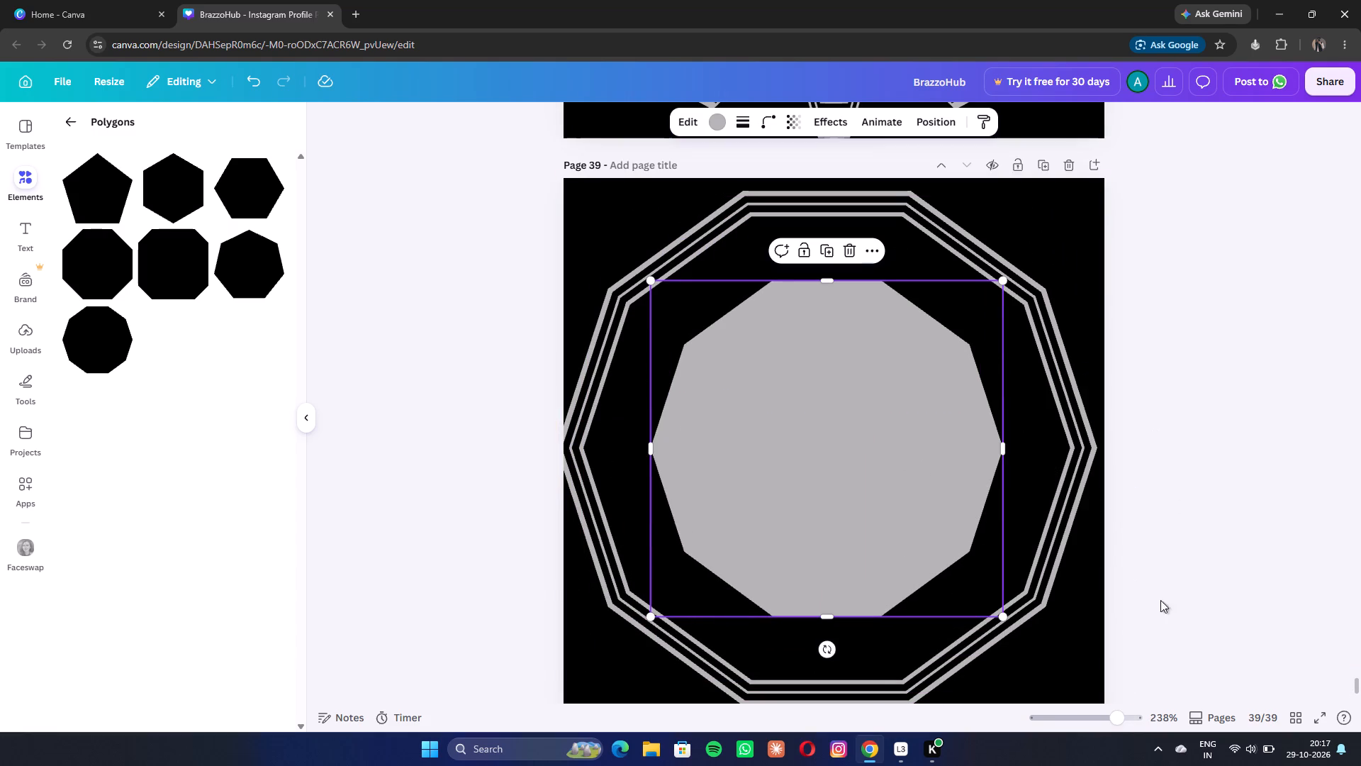
click(1114, 723)
scroll(1083, 531, down, 1)
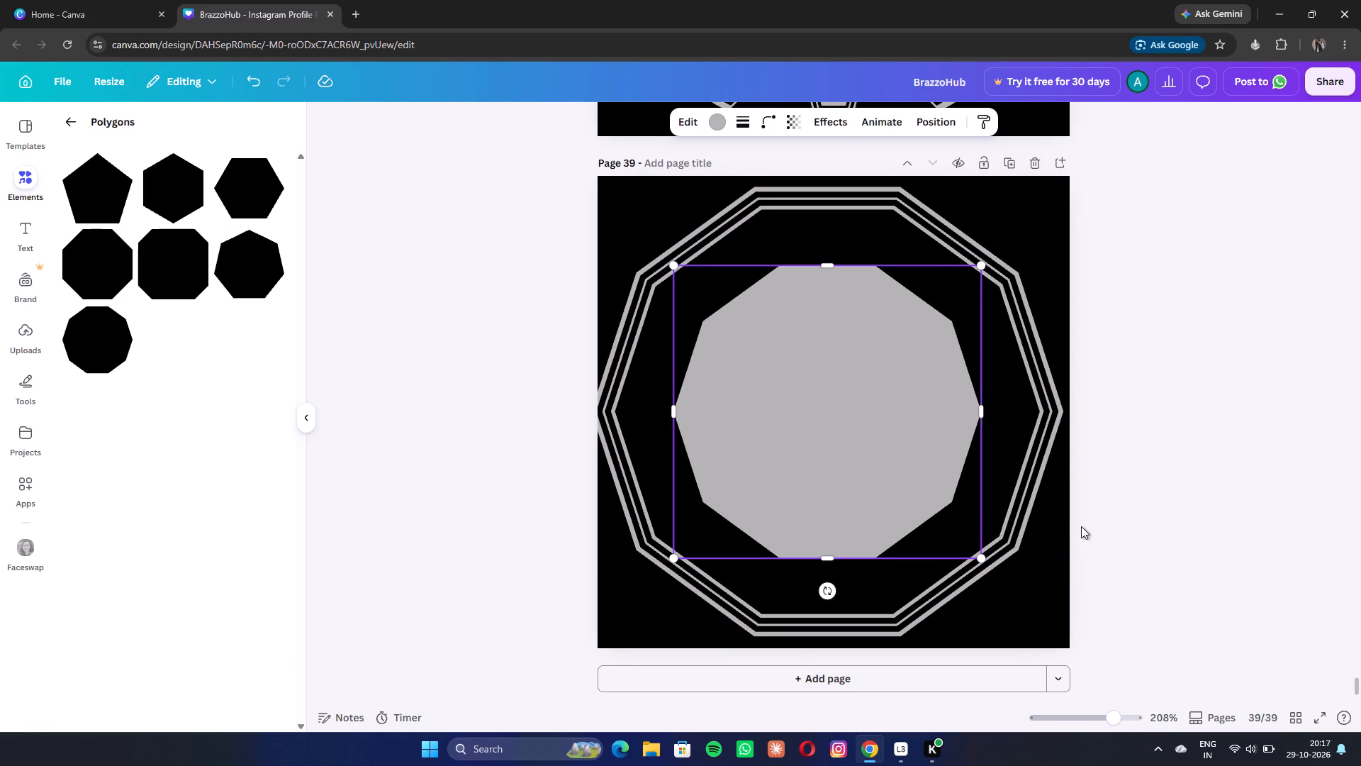
Enlarge the seventh, grey decagon in stages, keeping it centred, until only a narrow black gap separates it from the third grey outline.
drag(983, 555, 1041, 616)
drag(966, 511, 939, 480)
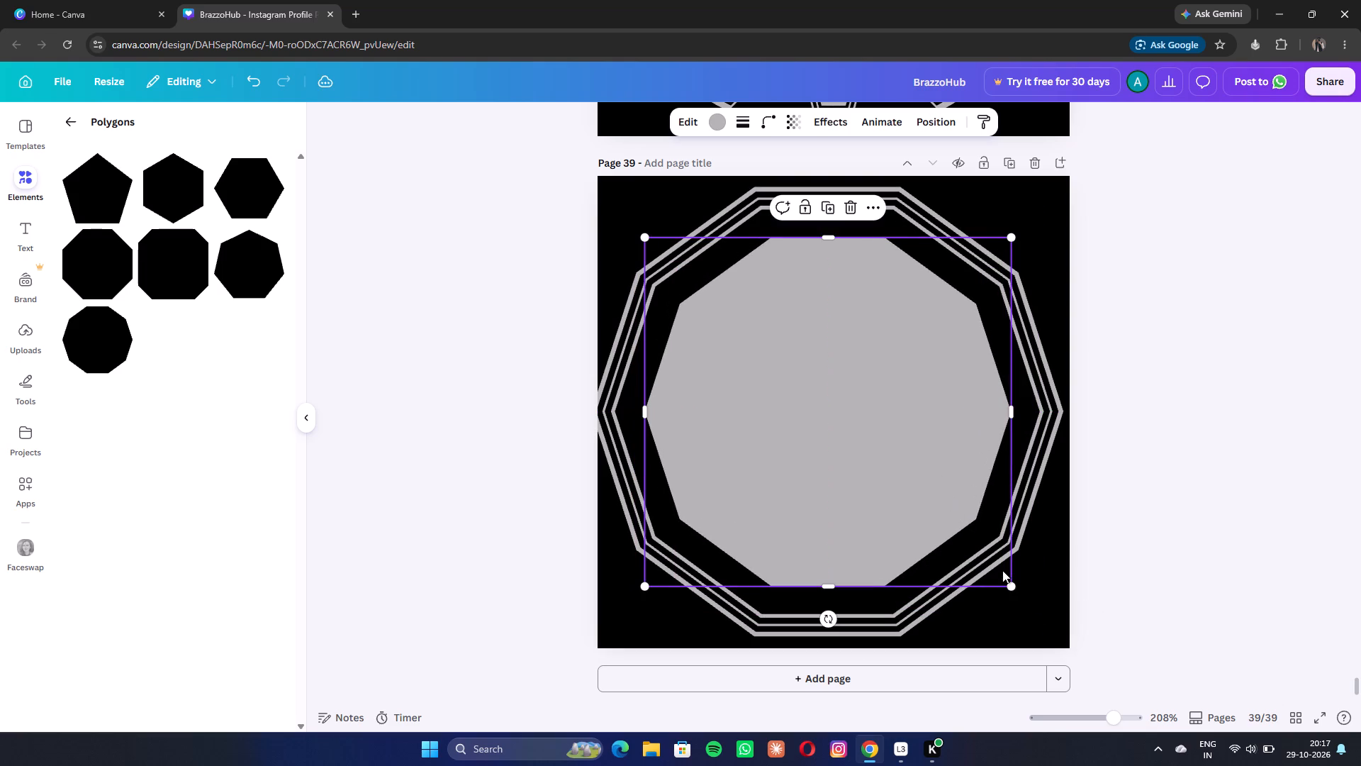
drag(1011, 587, 1032, 612)
drag(953, 534, 946, 529)
drag(946, 529, 938, 527)
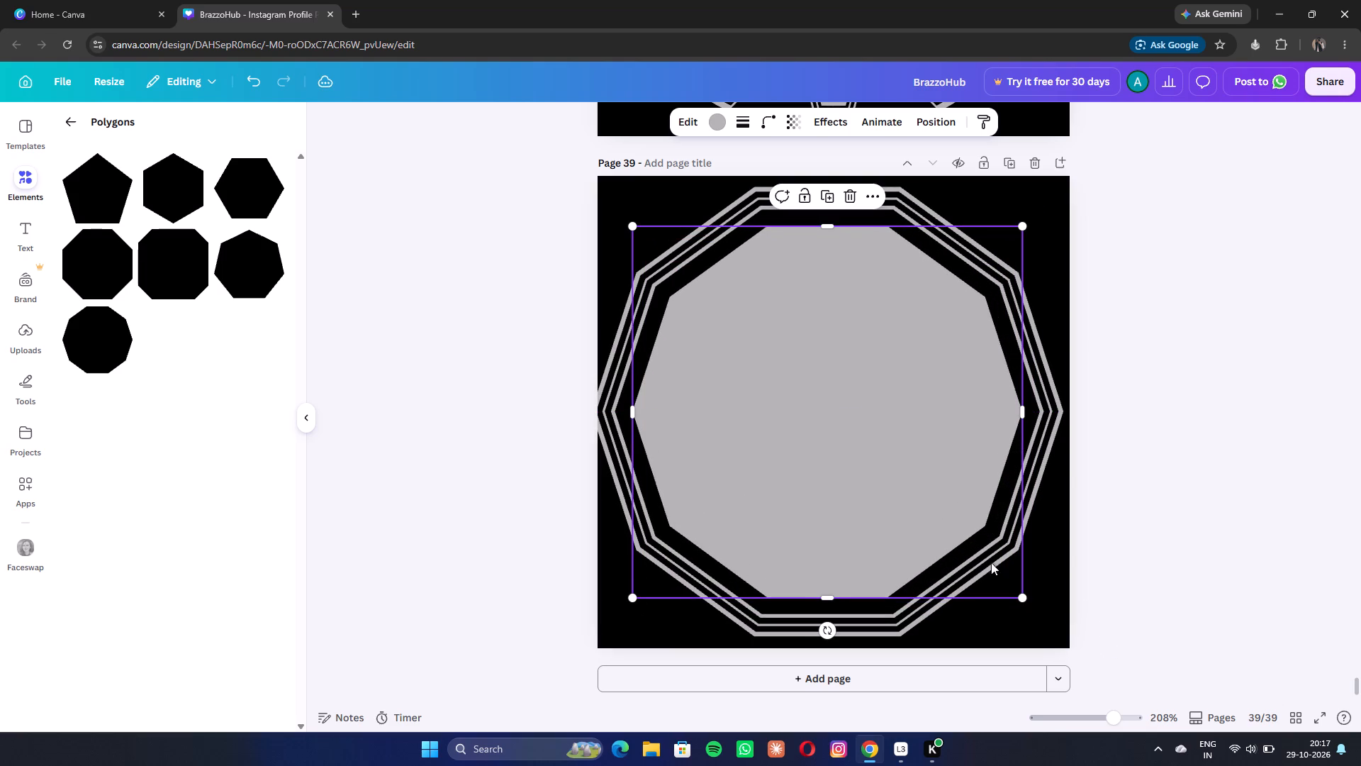
drag(1020, 596, 1032, 607)
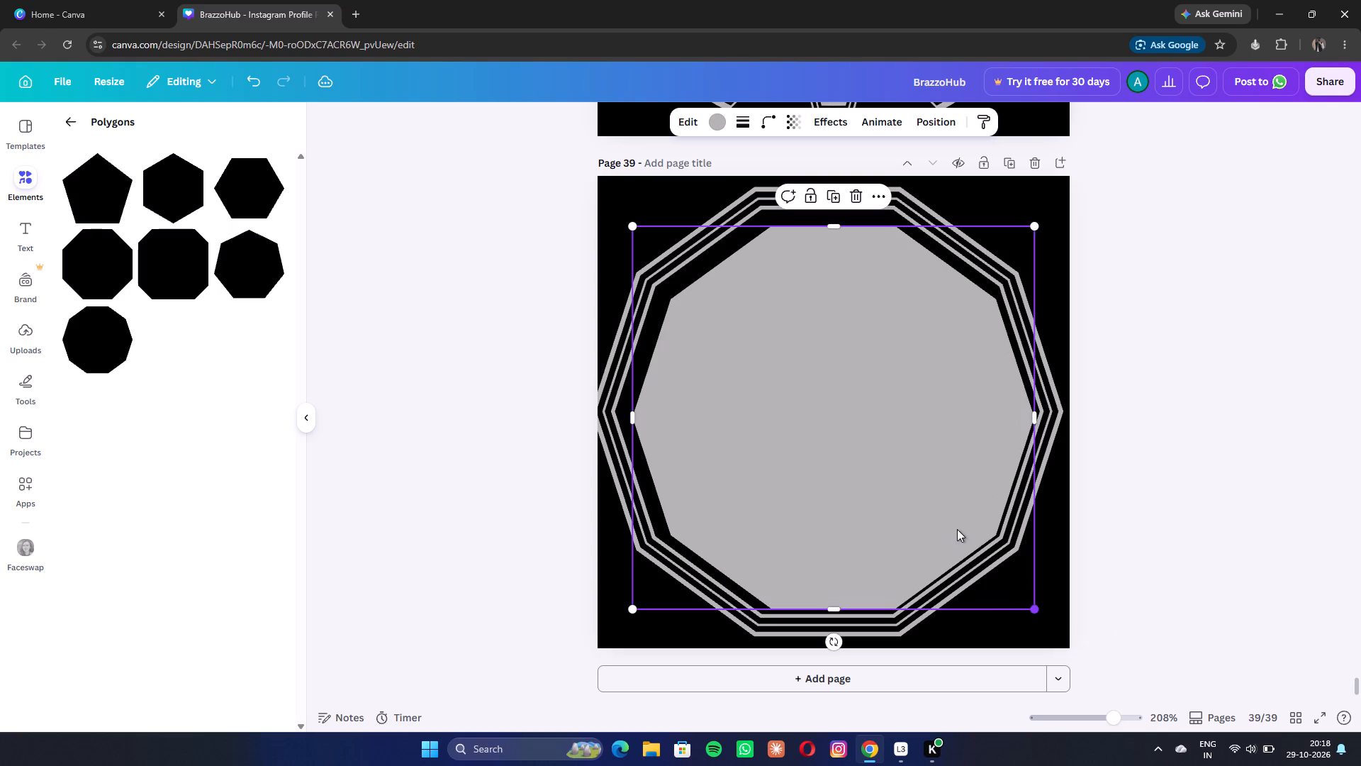
drag(956, 529, 948, 522)
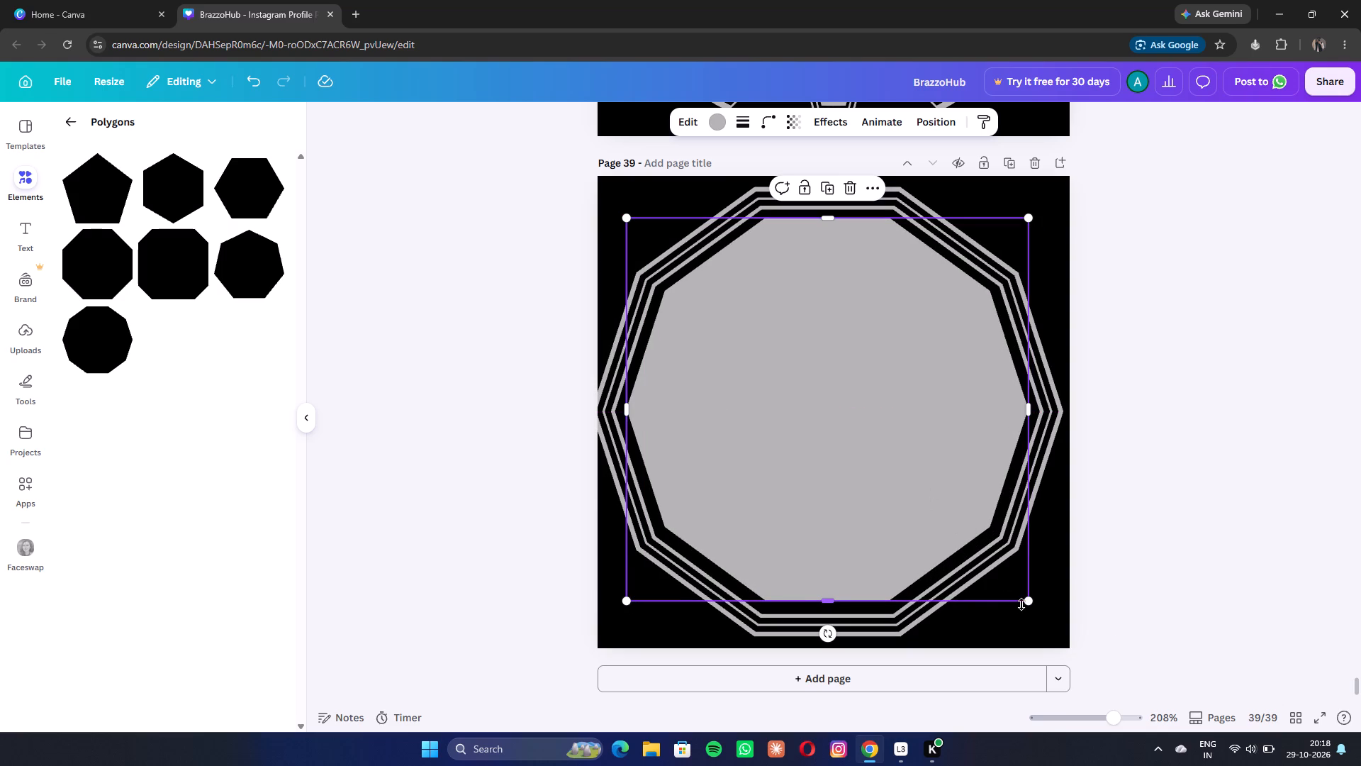
drag(1032, 602, 1041, 615)
click(936, 544)
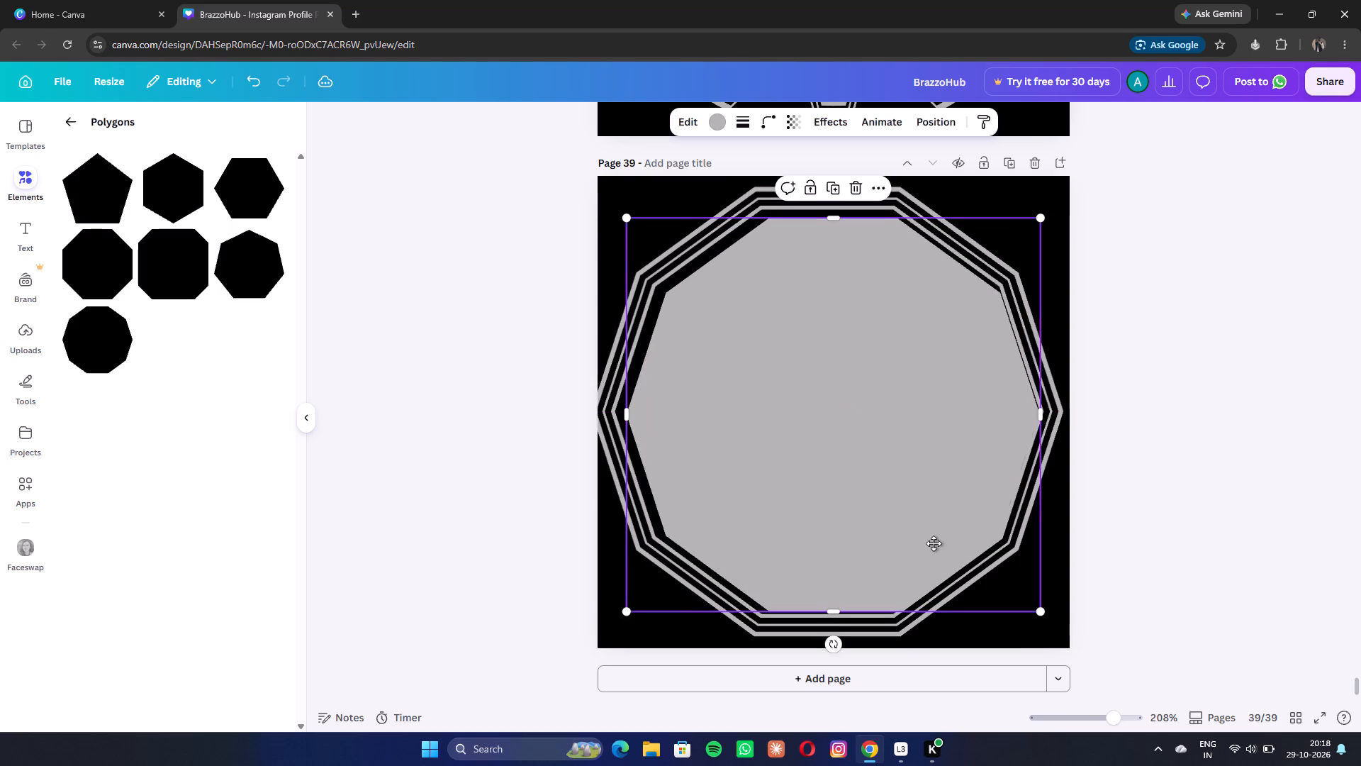
Add an eighth decagon in black, enlarge it to about three-fifths of the page's width and move it towards the grey decagon's centre.
click(102, 348)
drag(924, 500, 980, 557)
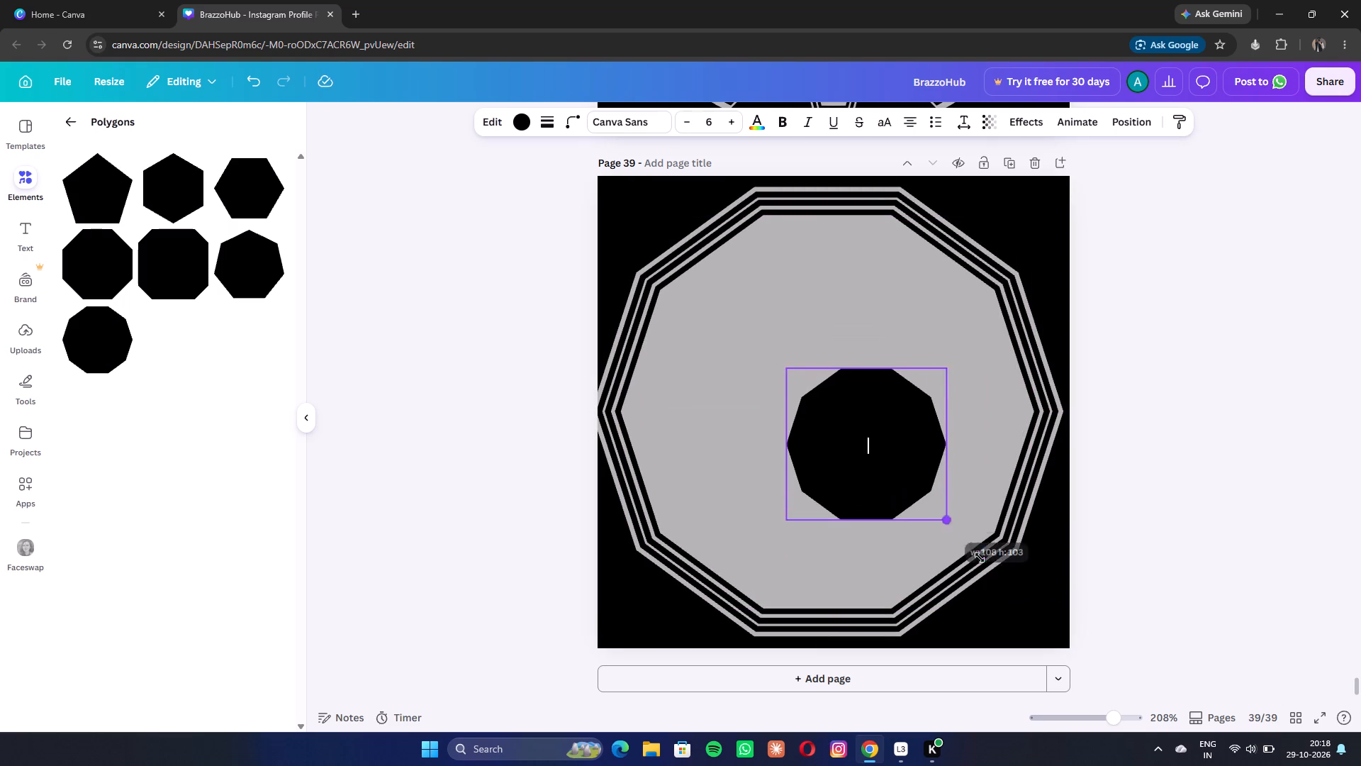
drag(980, 557, 1059, 657)
drag(941, 542, 853, 454)
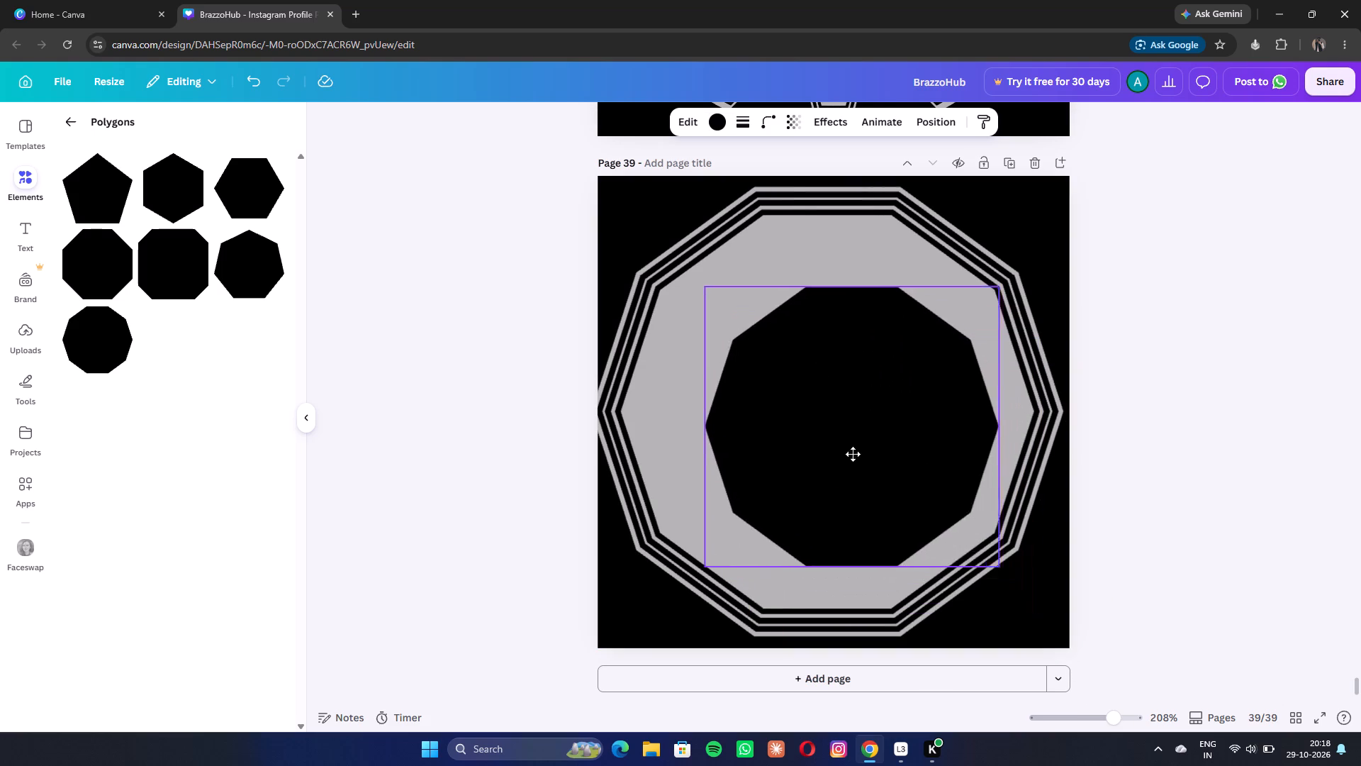
drag(853, 454, 836, 448)
Enlarge the eighth, black decagon to about four-fifths of the page's width and centre it on the grey decagon.
drag(975, 550, 1014, 599)
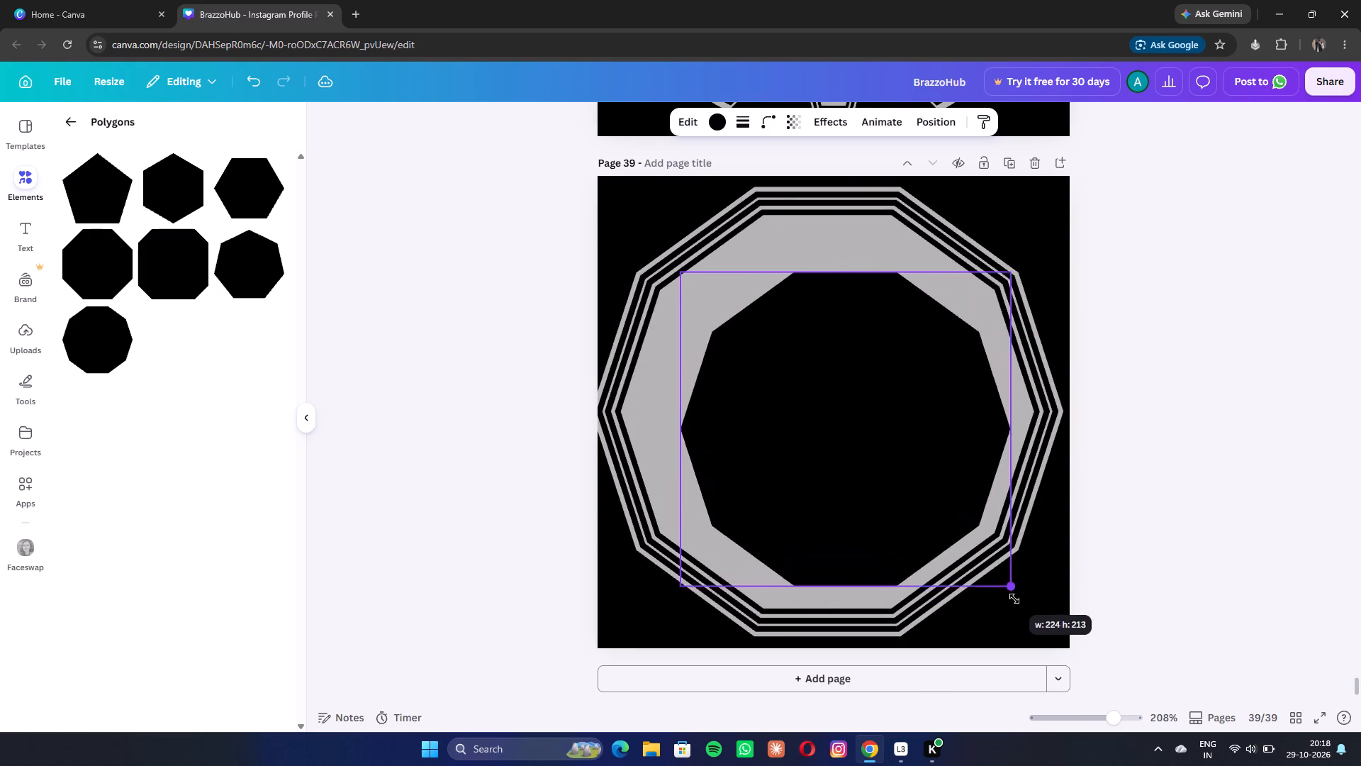
drag(1014, 599, 1058, 652)
drag(956, 536, 912, 490)
drag(885, 480, 878, 479)
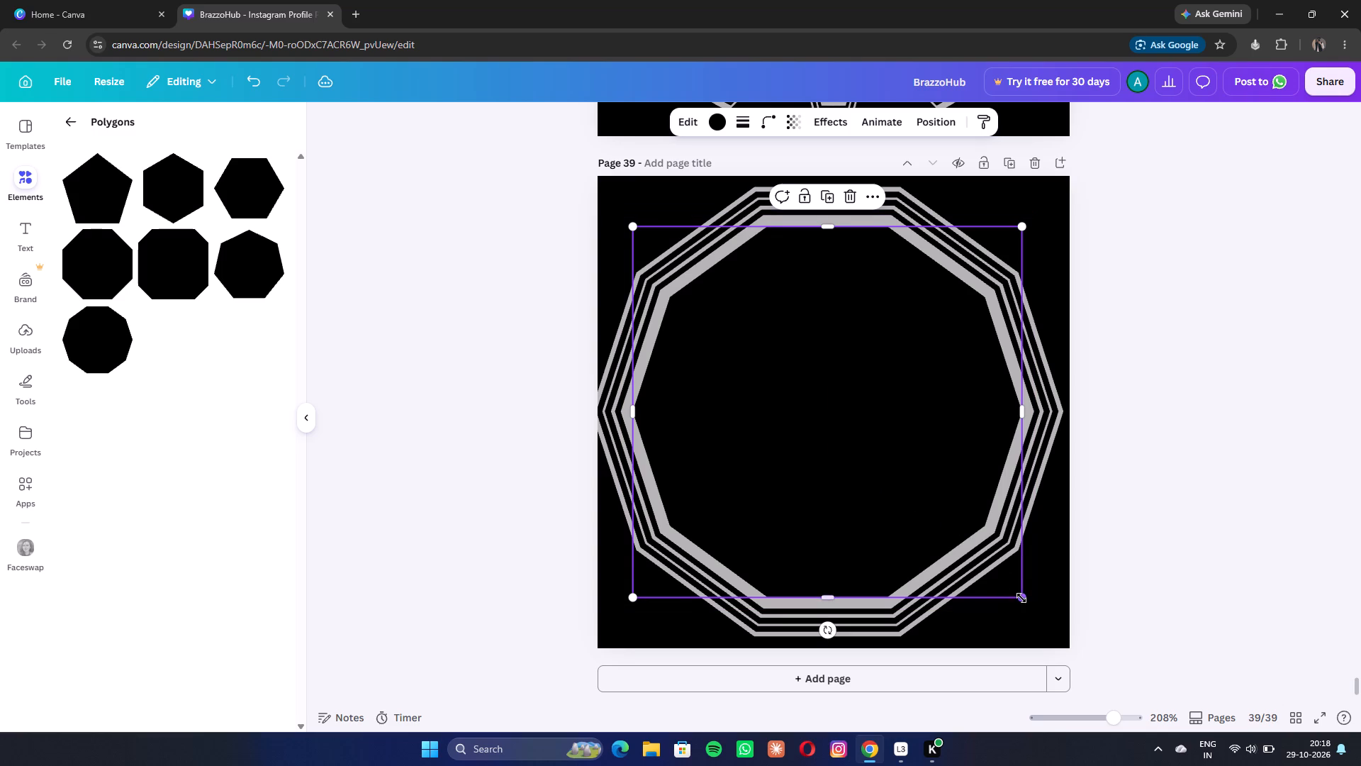
Enlarge the black decagon further, keeping it centred, until only a thin fourth grey outline remains around it.
drag(1021, 599, 1065, 635)
click(909, 533)
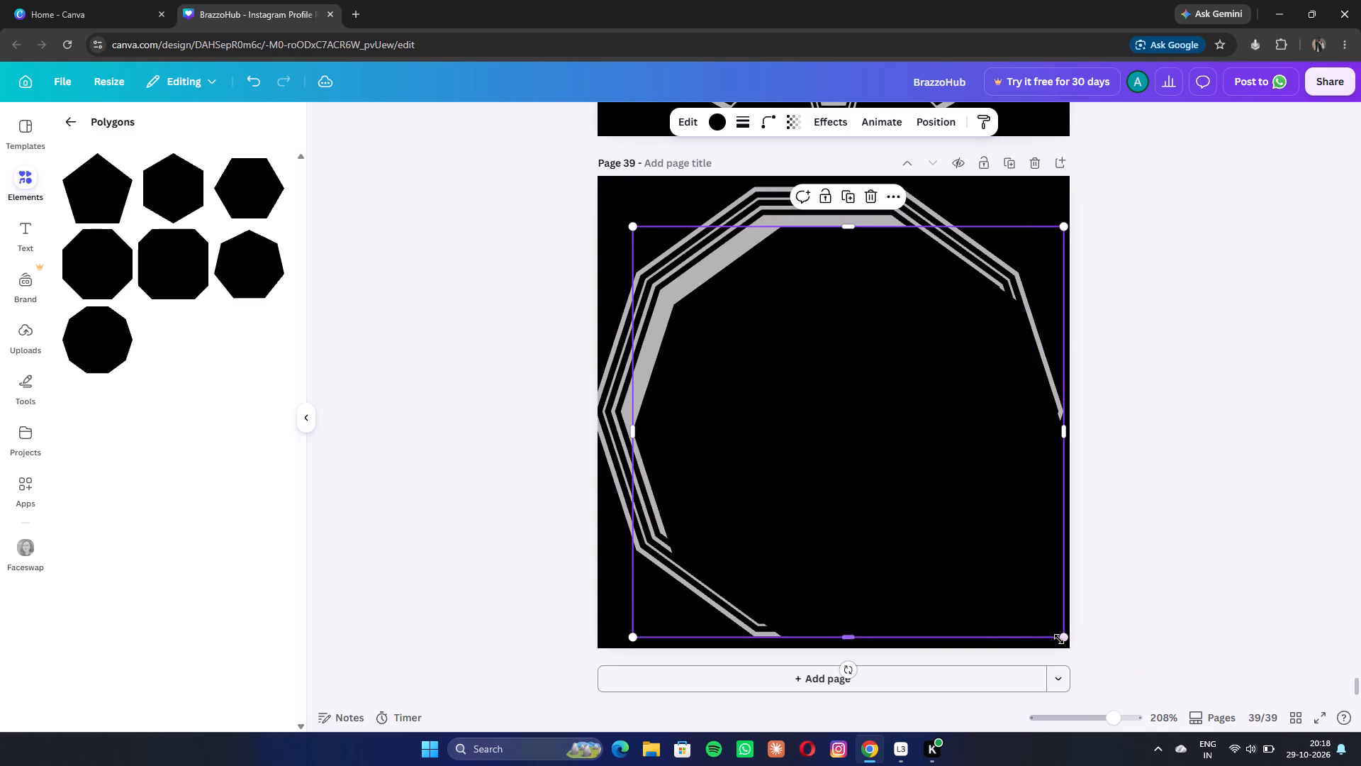
drag(1063, 639, 1032, 609)
drag(873, 499, 865, 491)
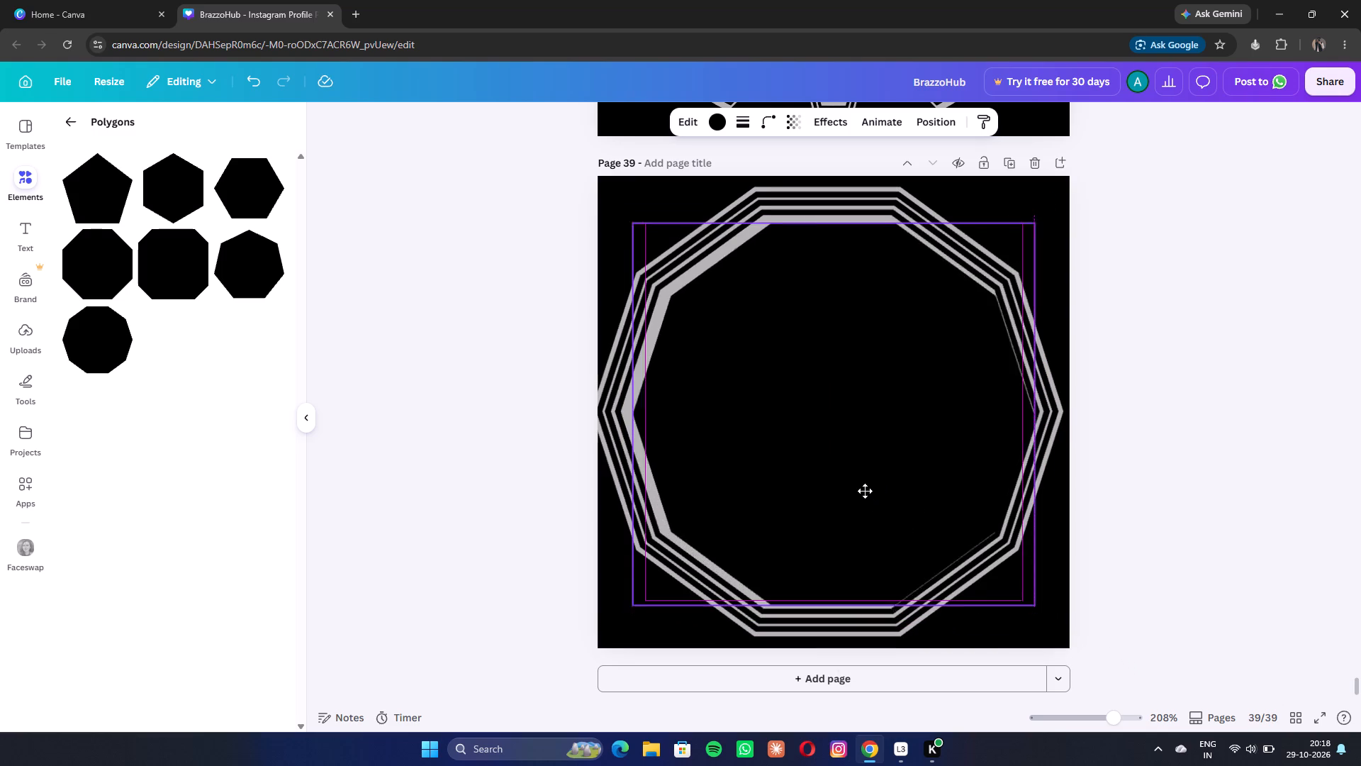
drag(865, 491, 866, 494)
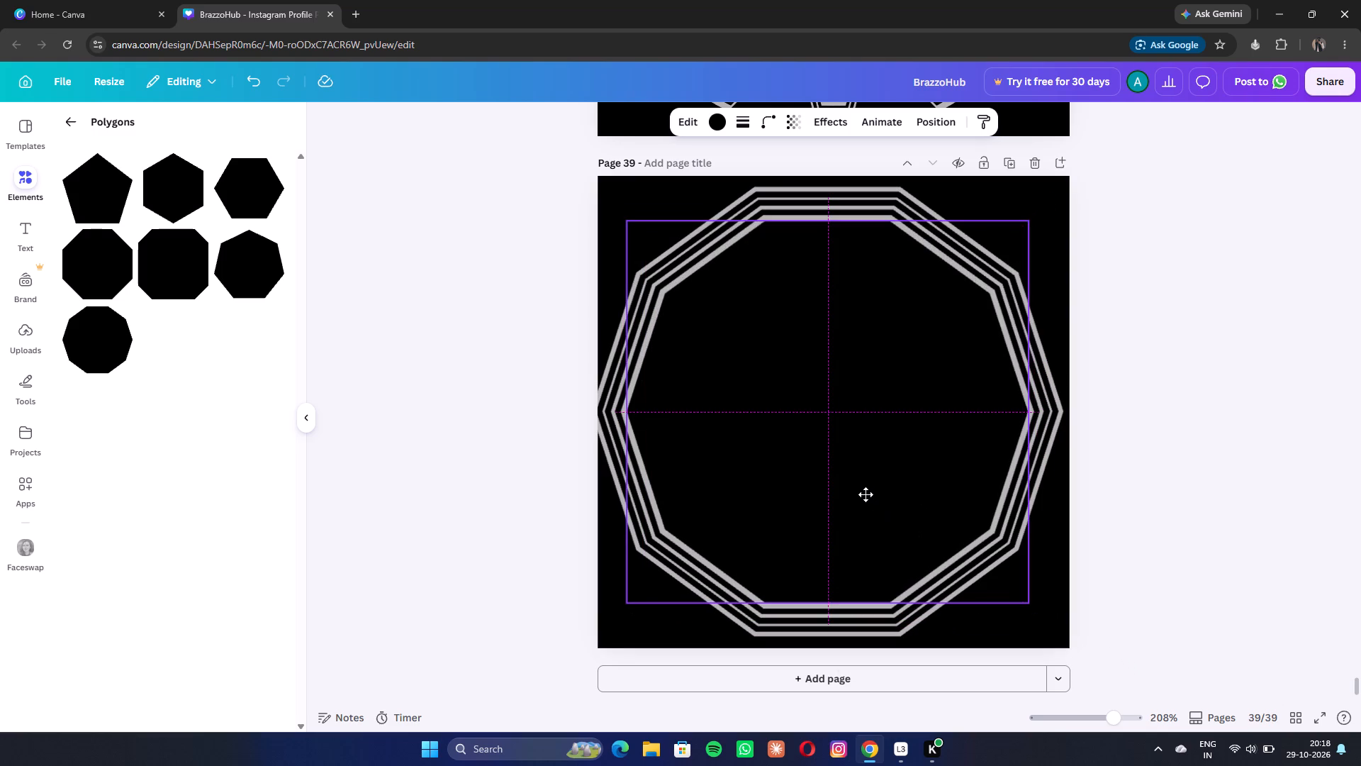
drag(866, 494, 867, 493)
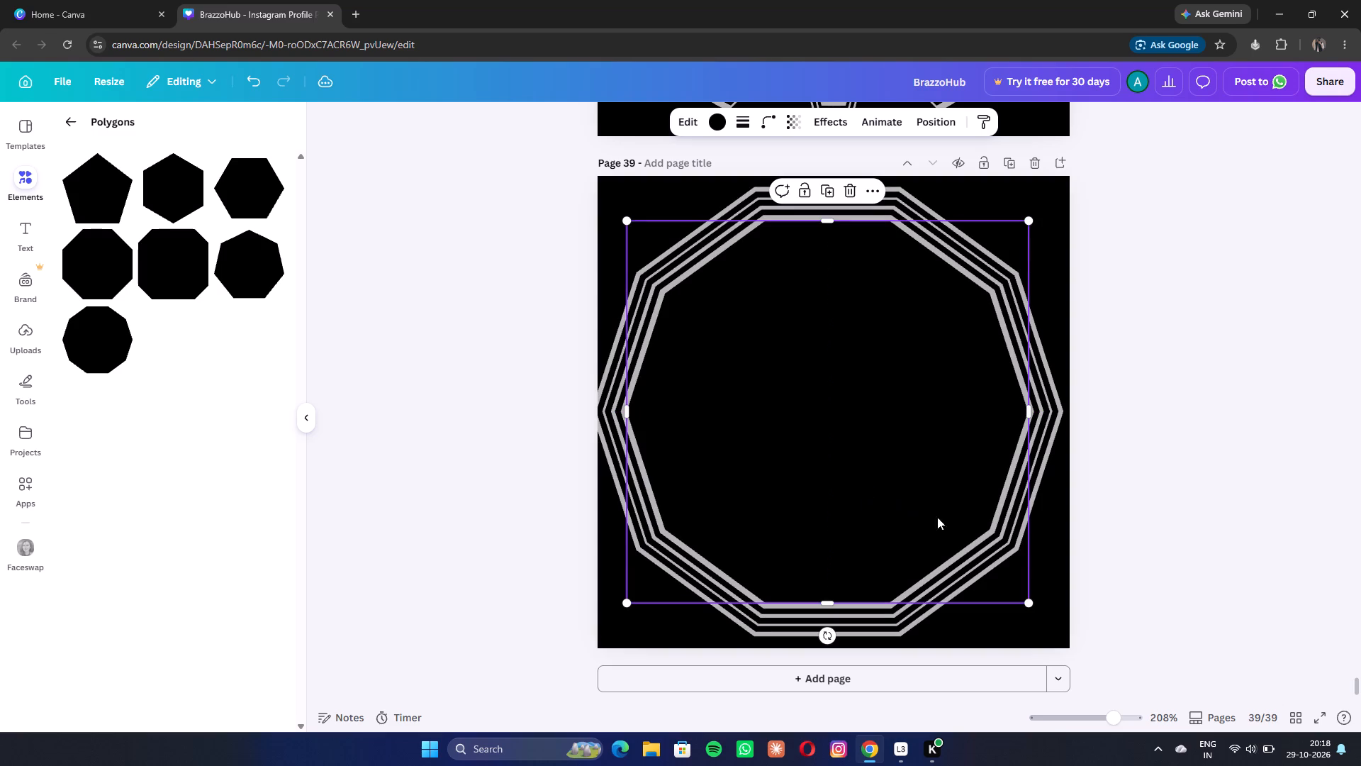
click(1031, 604)
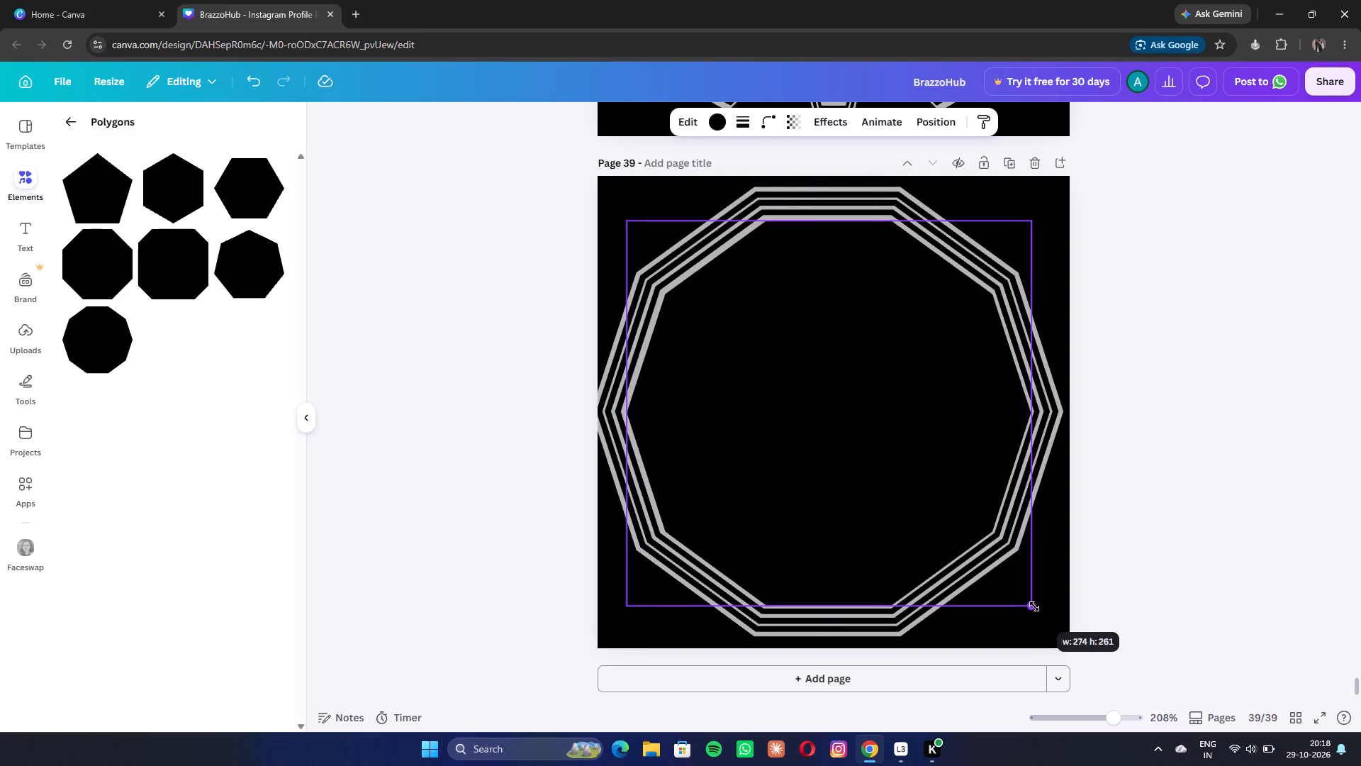
click(926, 521)
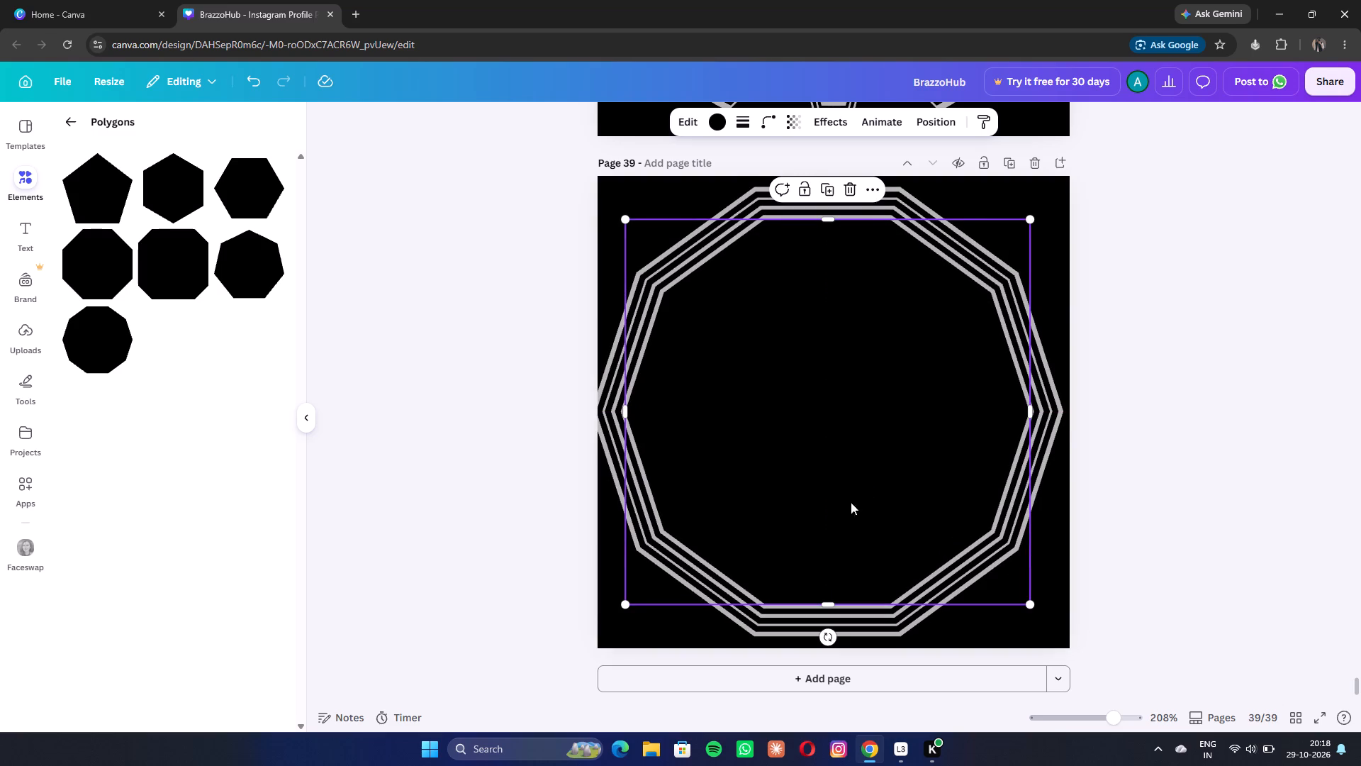
Add a ninth decagon over the black one and fill it with the same light grey as the outlines.
click(113, 348)
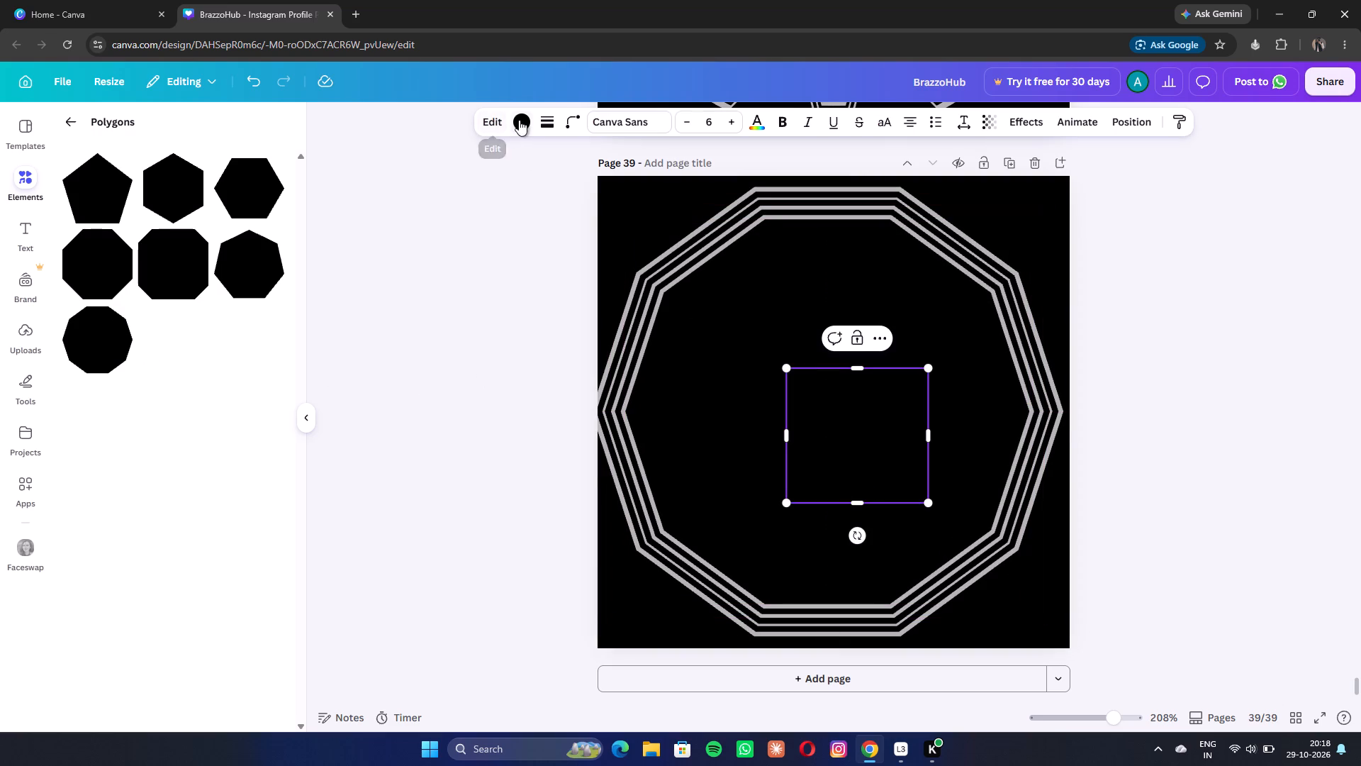
click(521, 121)
click(211, 235)
click(273, 111)
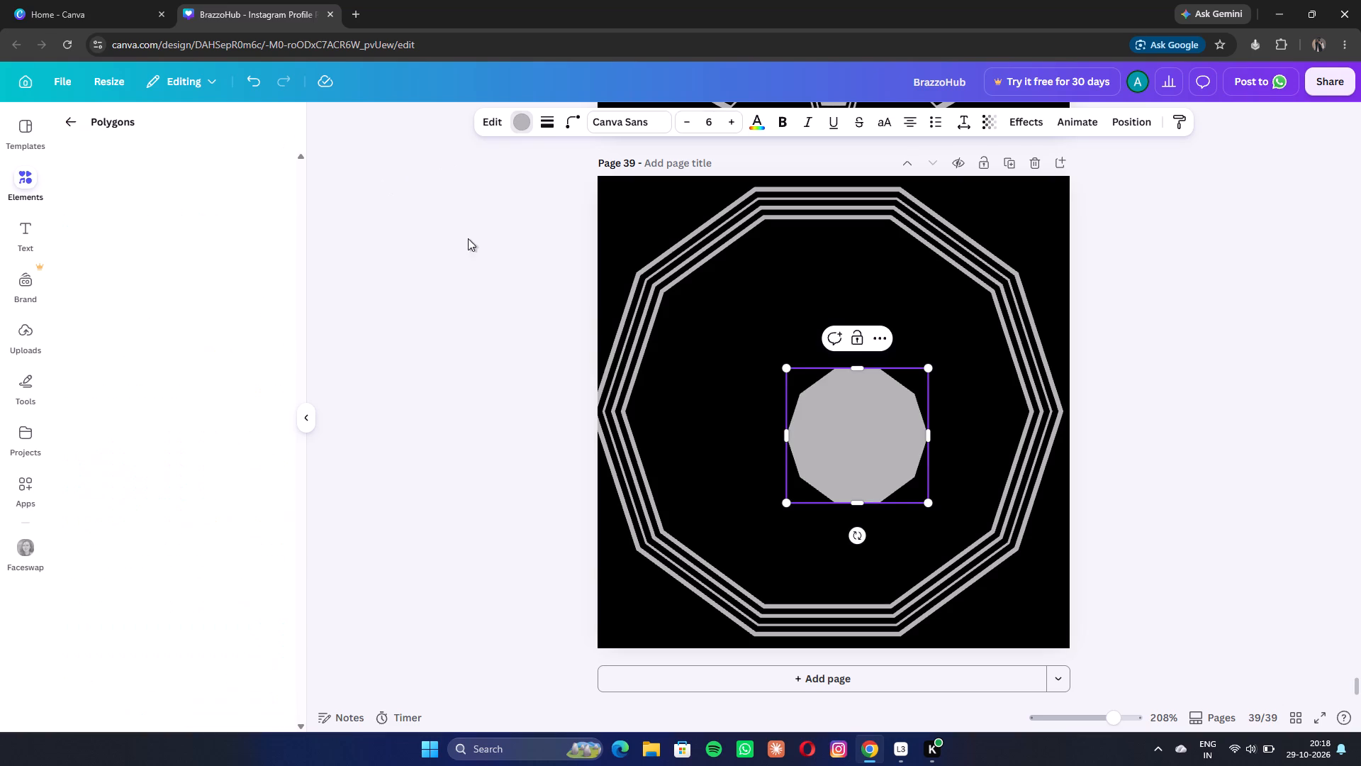
Enlarge the ninth, grey decagon to about seven-tenths of the page's width and centre it inside the four nested outlines.
drag(927, 371, 940, 355)
drag(941, 353, 983, 306)
click(934, 384)
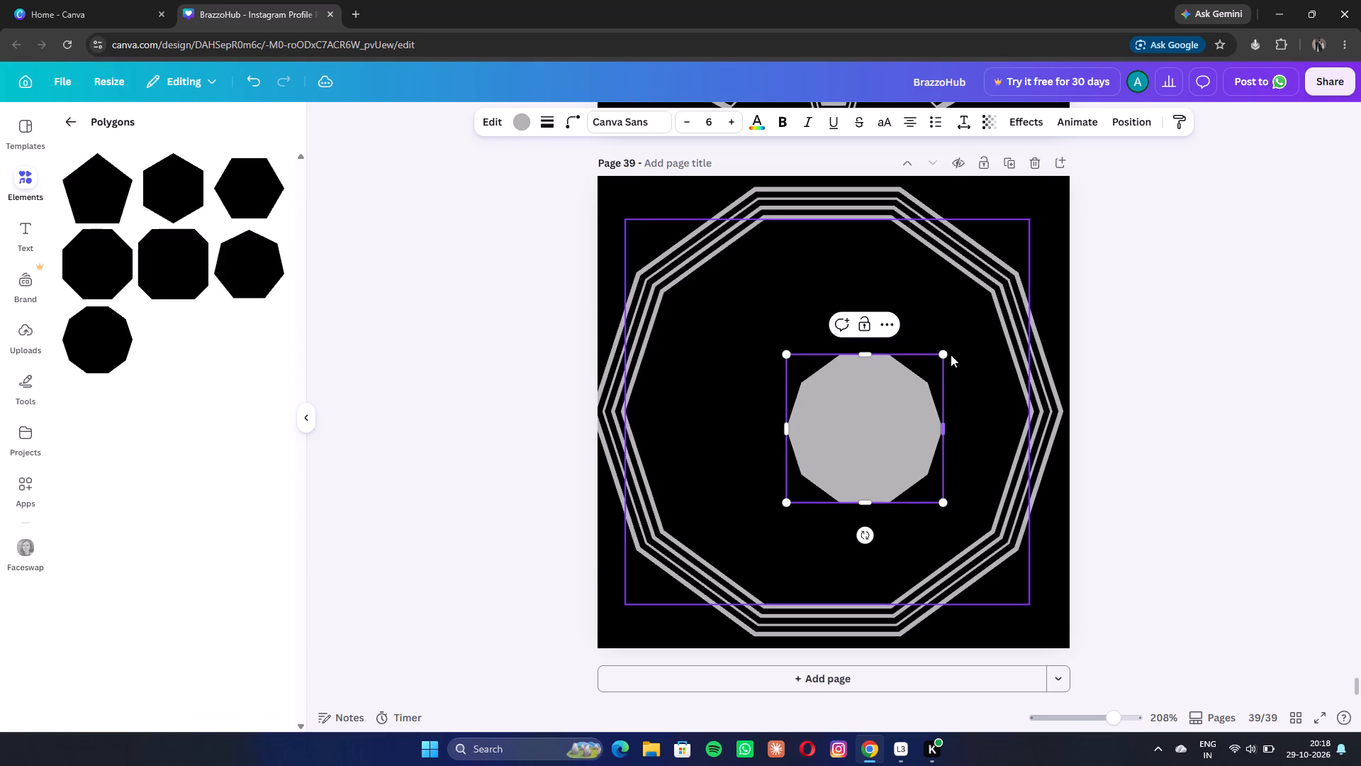
drag(941, 359, 1103, 228)
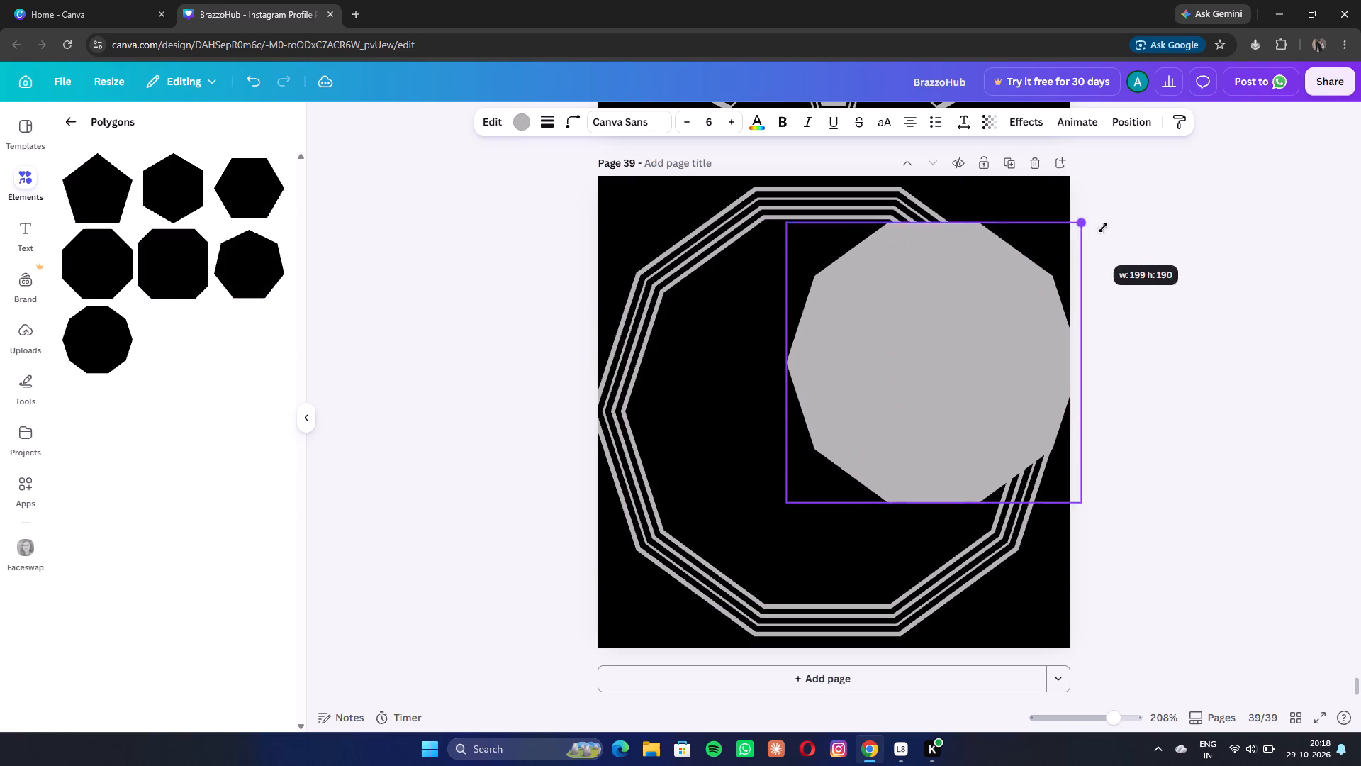
drag(1103, 228, 1143, 200)
drag(1145, 199, 1177, 181)
drag(953, 418, 876, 504)
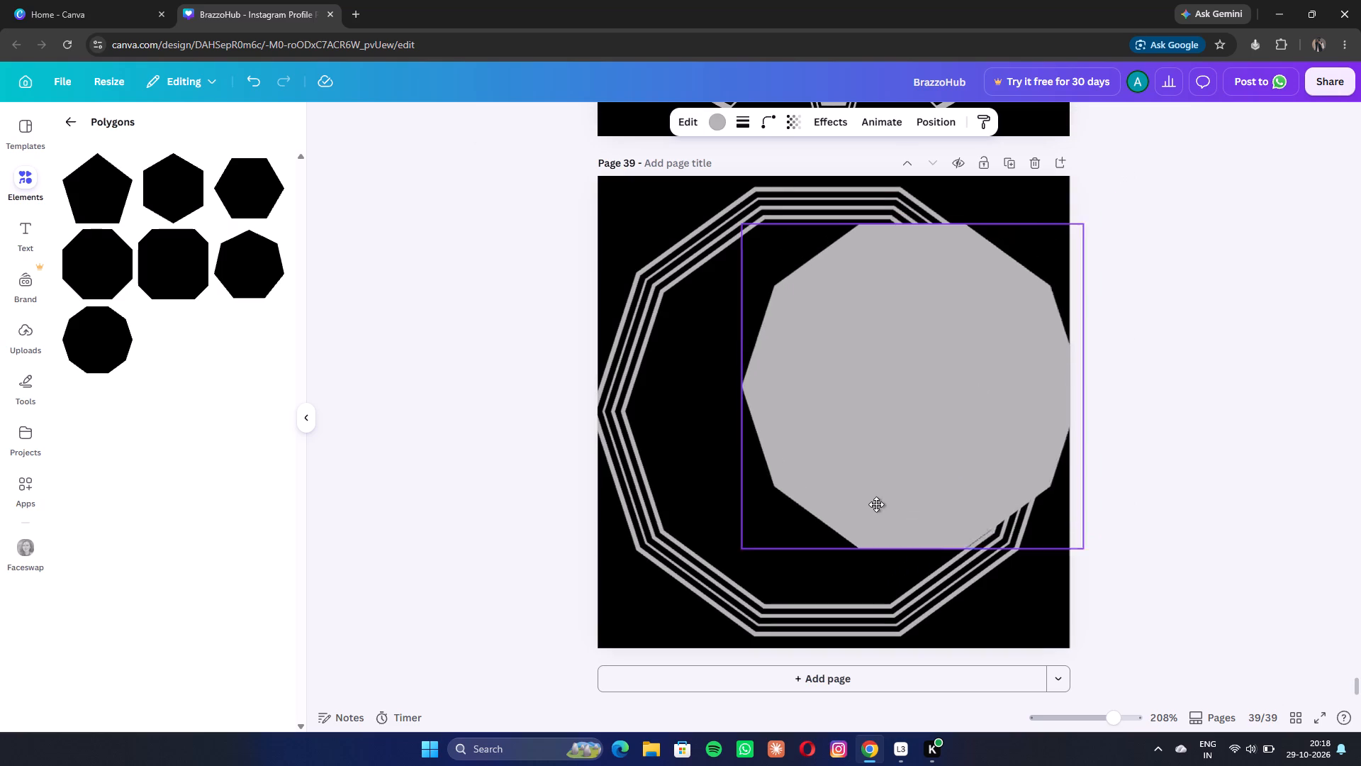
drag(876, 504, 802, 489)
drag(802, 487, 825, 479)
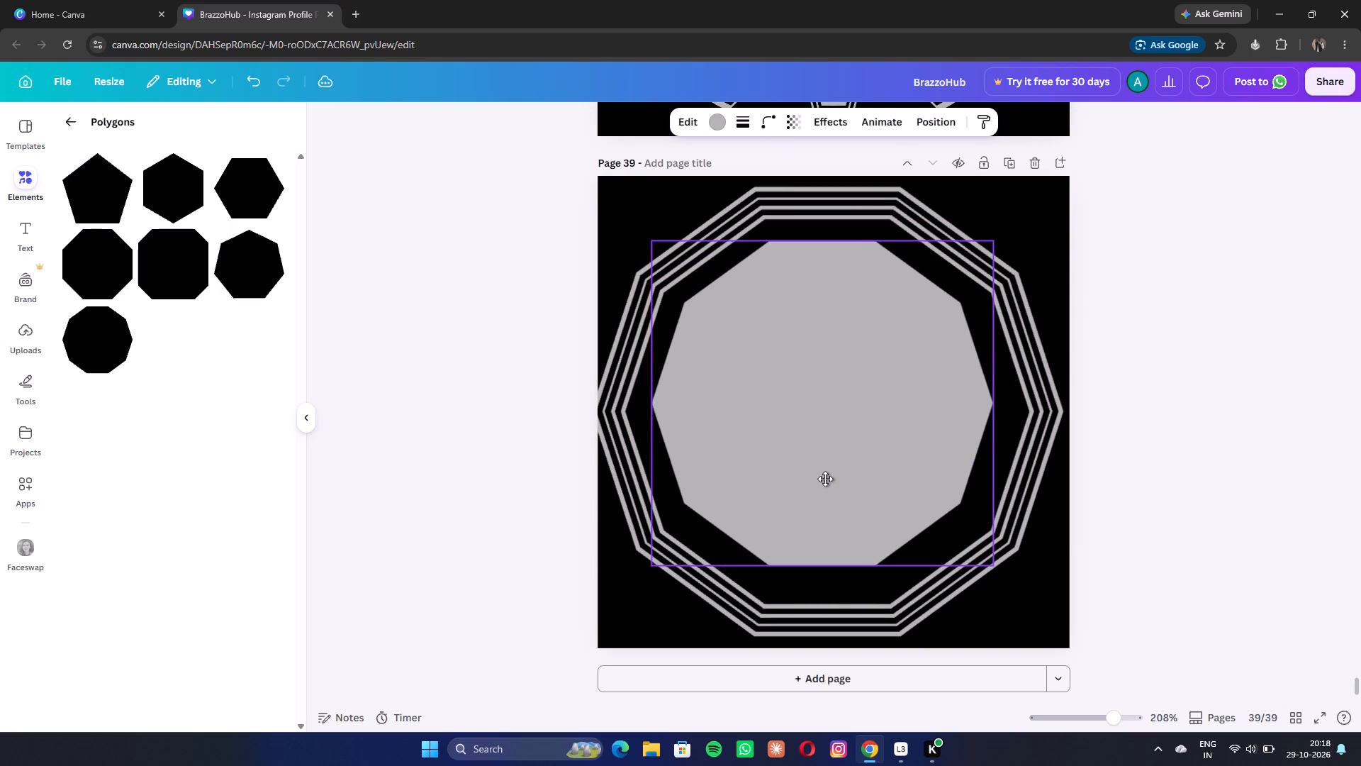
drag(825, 479, 829, 487)
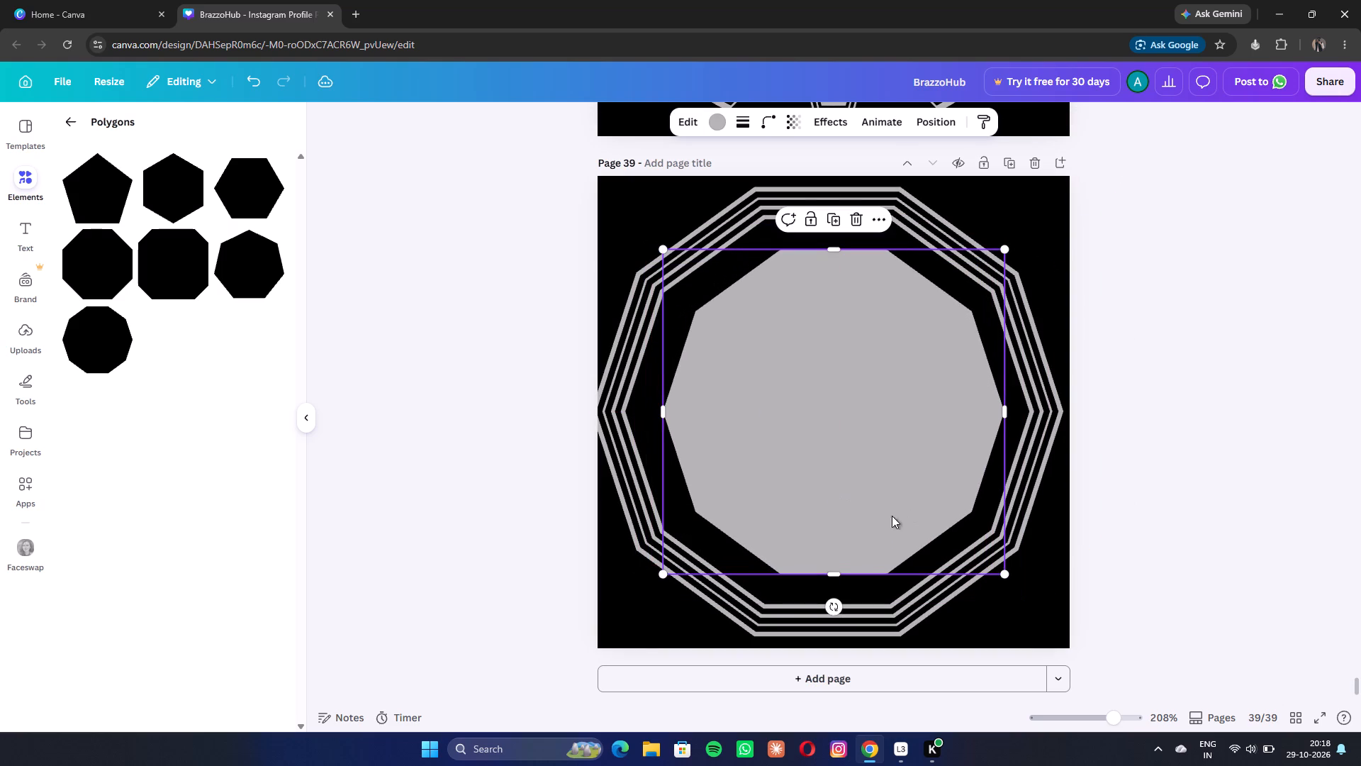
Enlarge the ninth, grey decagon in stages, keeping it centred, until only a narrow black gap separates it from the fourth grey outline.
drag(1002, 572, 1016, 585)
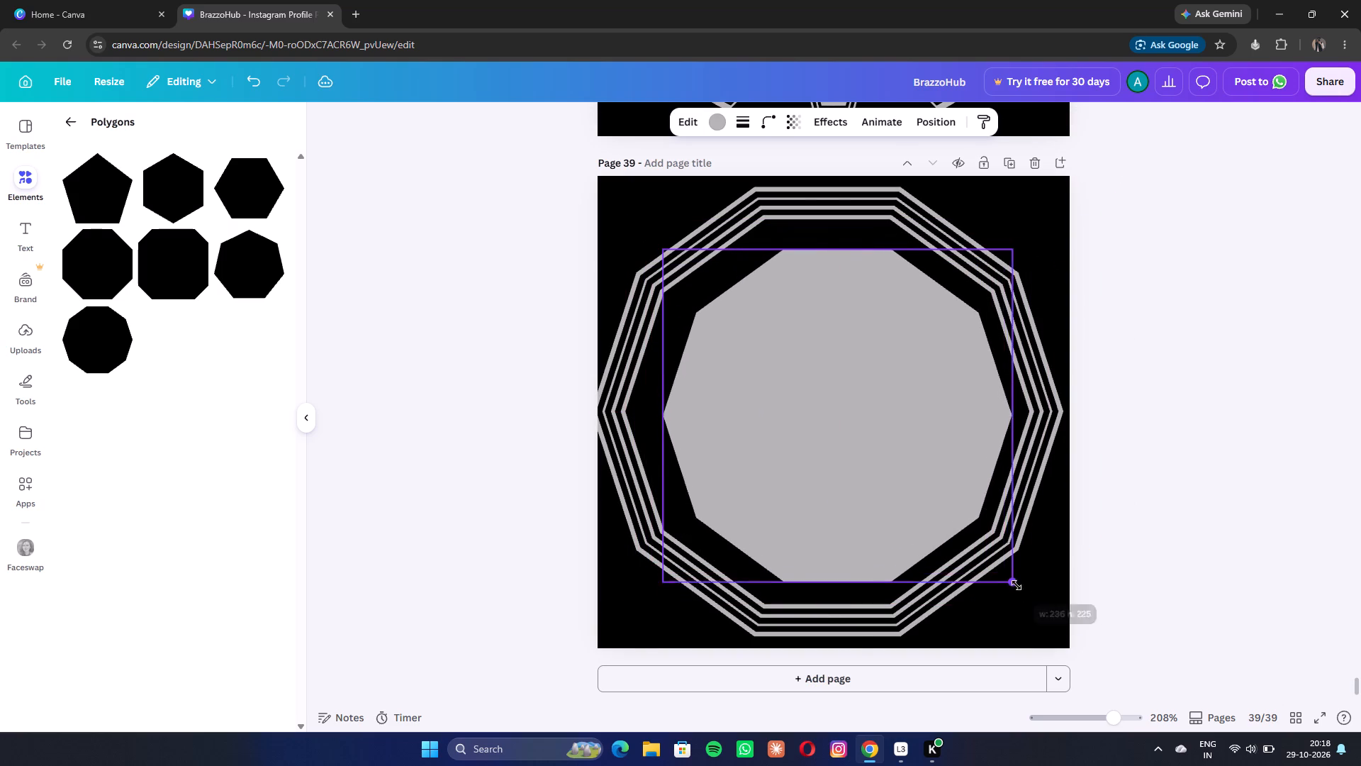
drag(1016, 585, 1039, 616)
click(1040, 617)
drag(1000, 560, 975, 543)
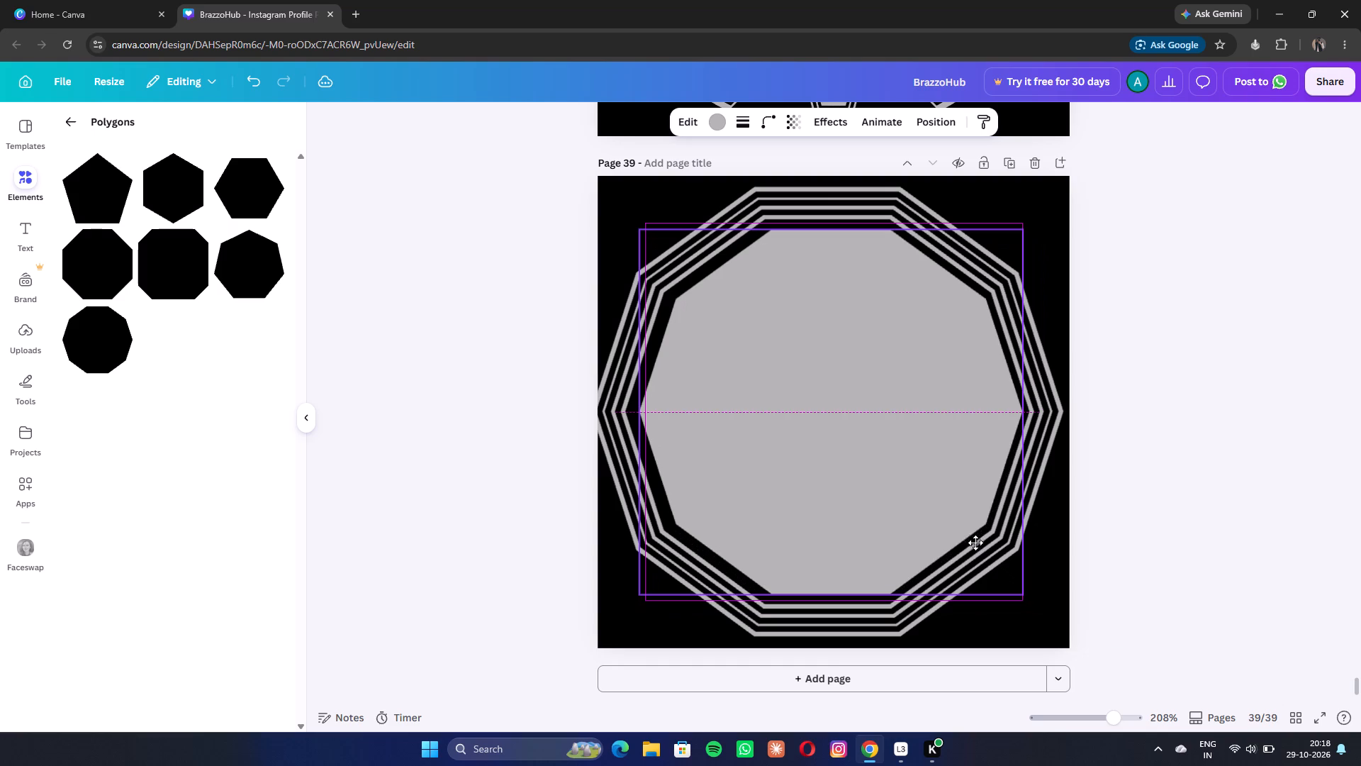
drag(975, 543, 973, 541)
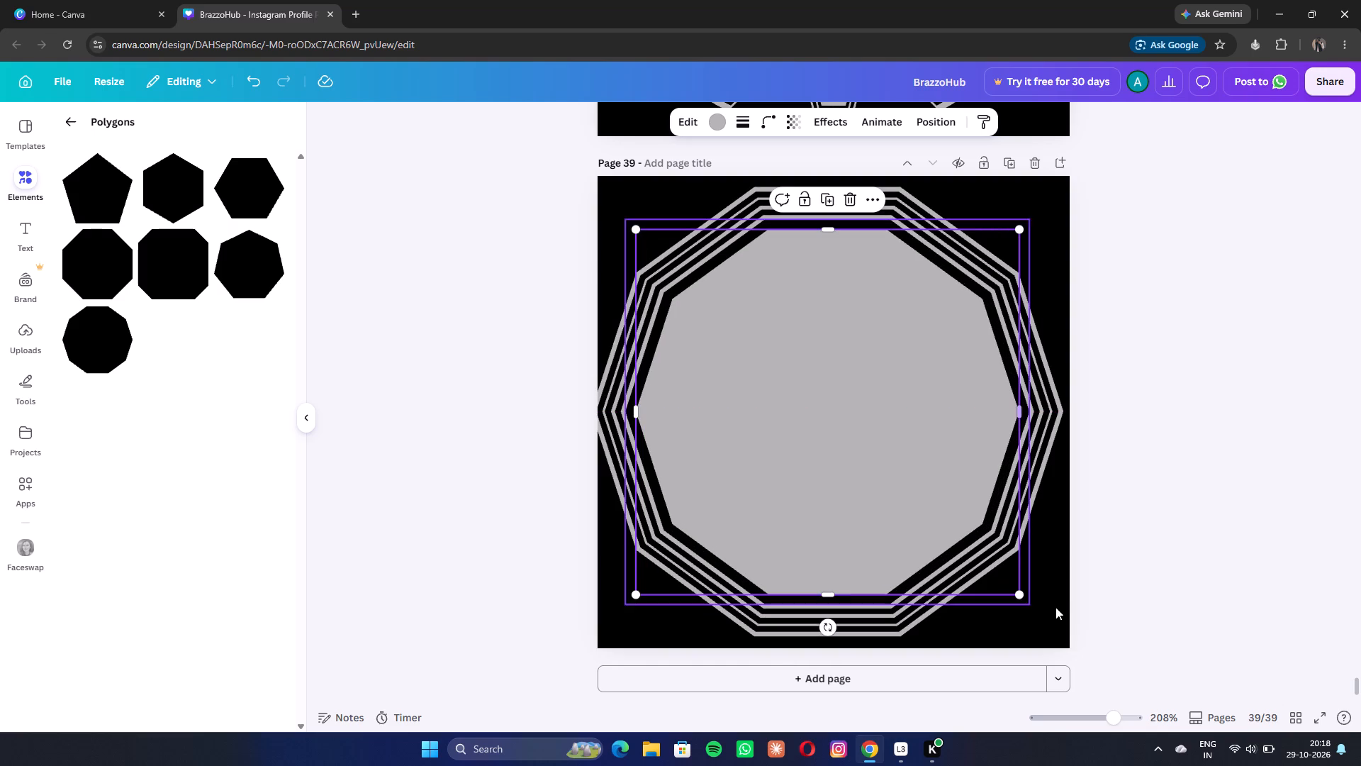
click(1019, 597)
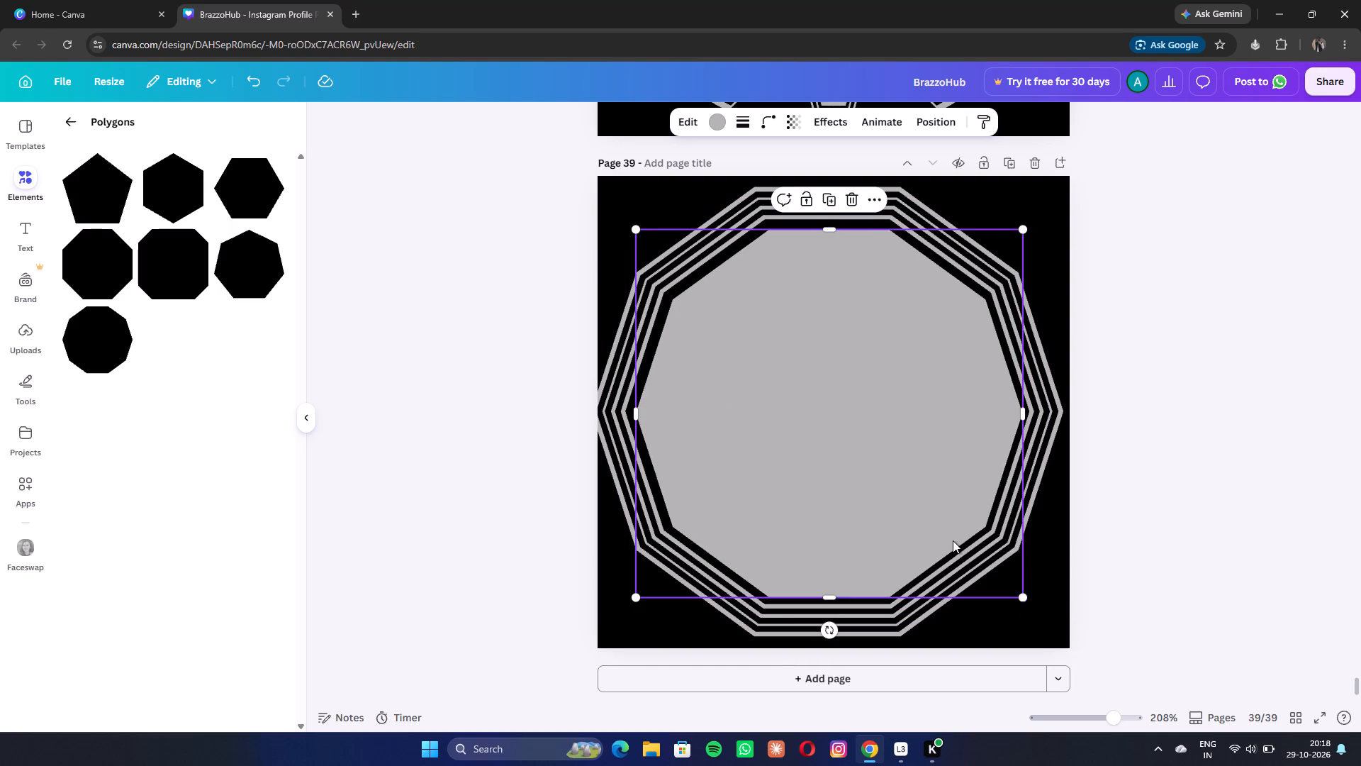
click(953, 540)
click(948, 537)
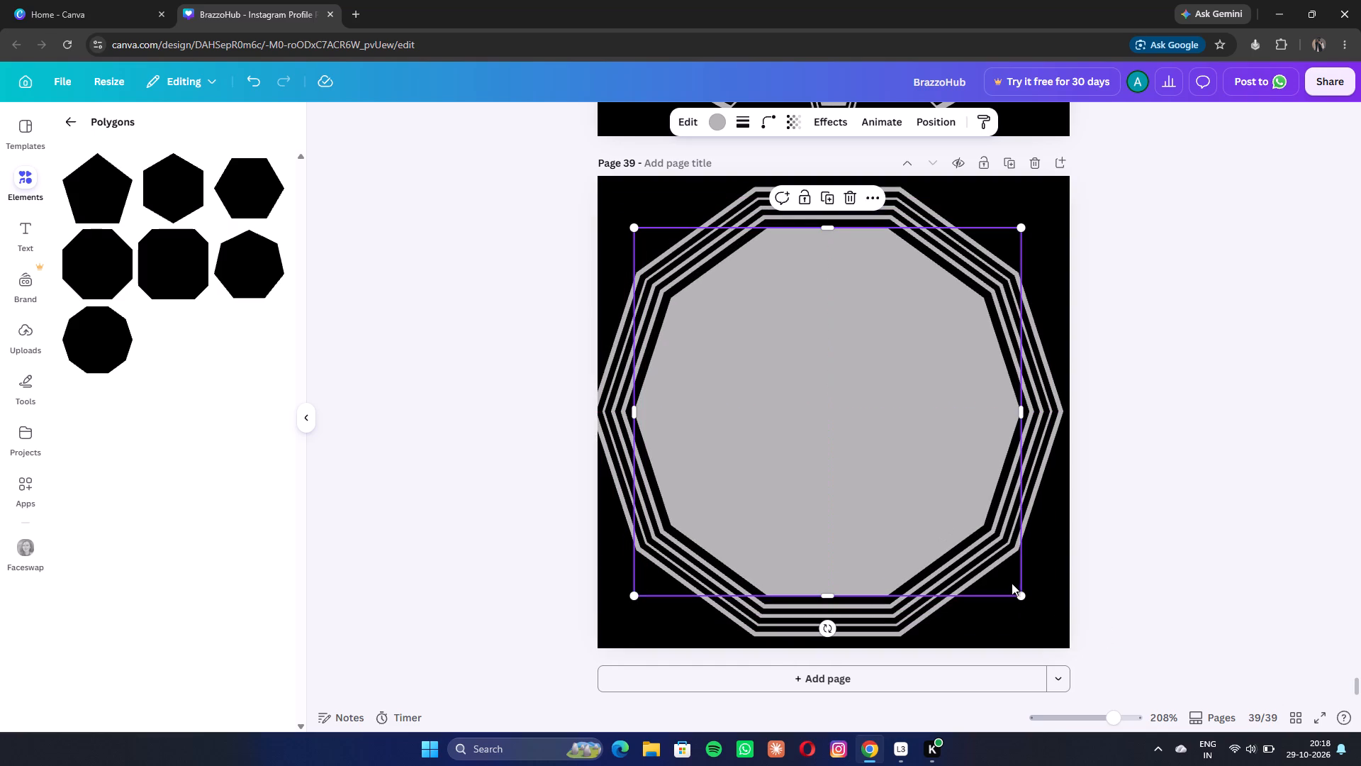
click(1021, 593)
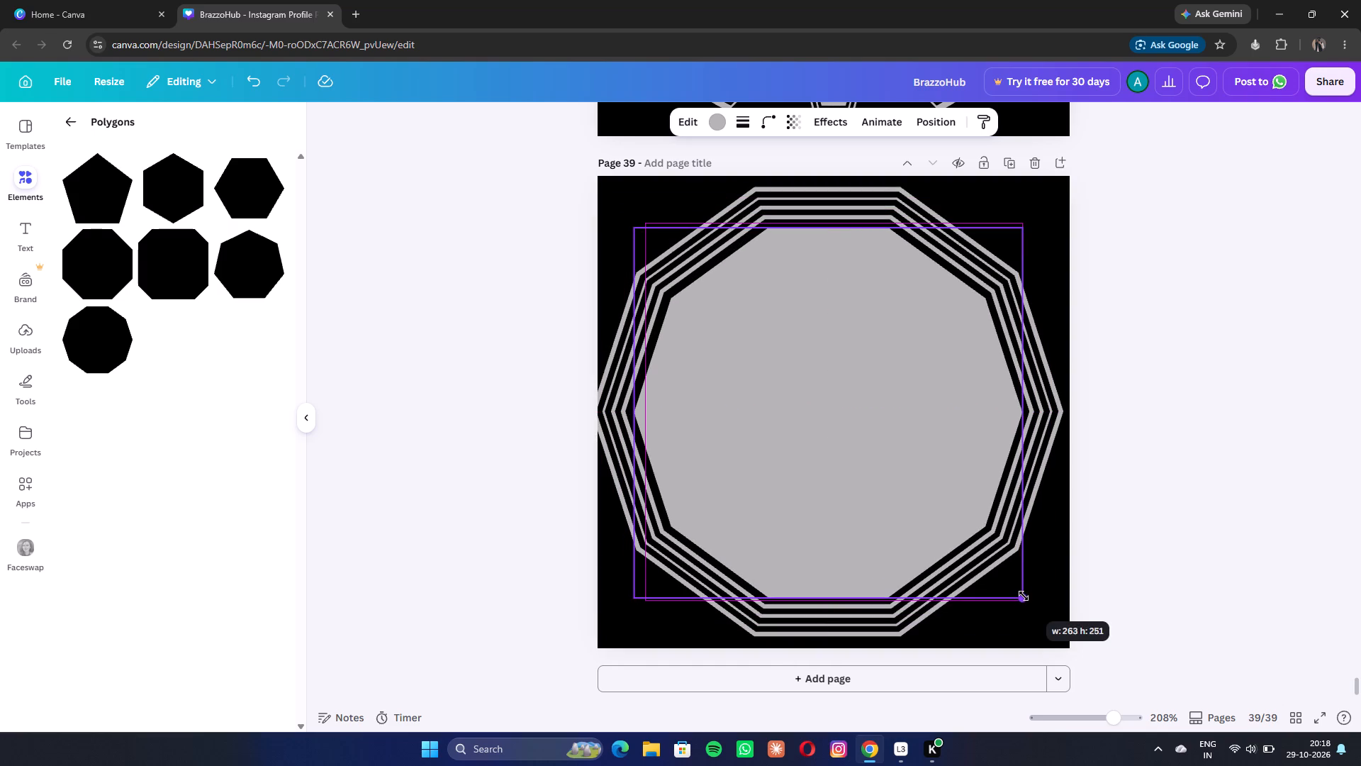
click(957, 540)
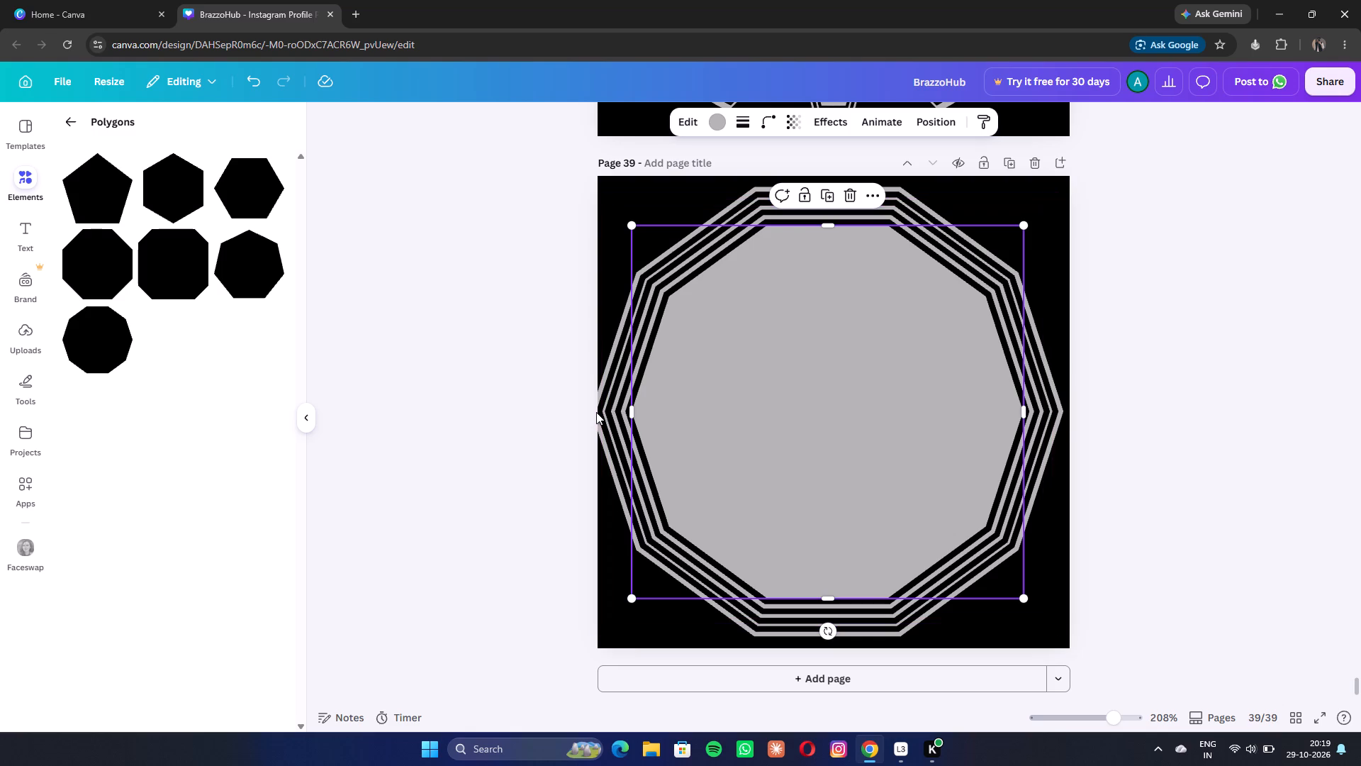
Add a tenth decagon in black, enlarge it to over half of the page's width and move it towards the grey decagon's centre.
click(121, 360)
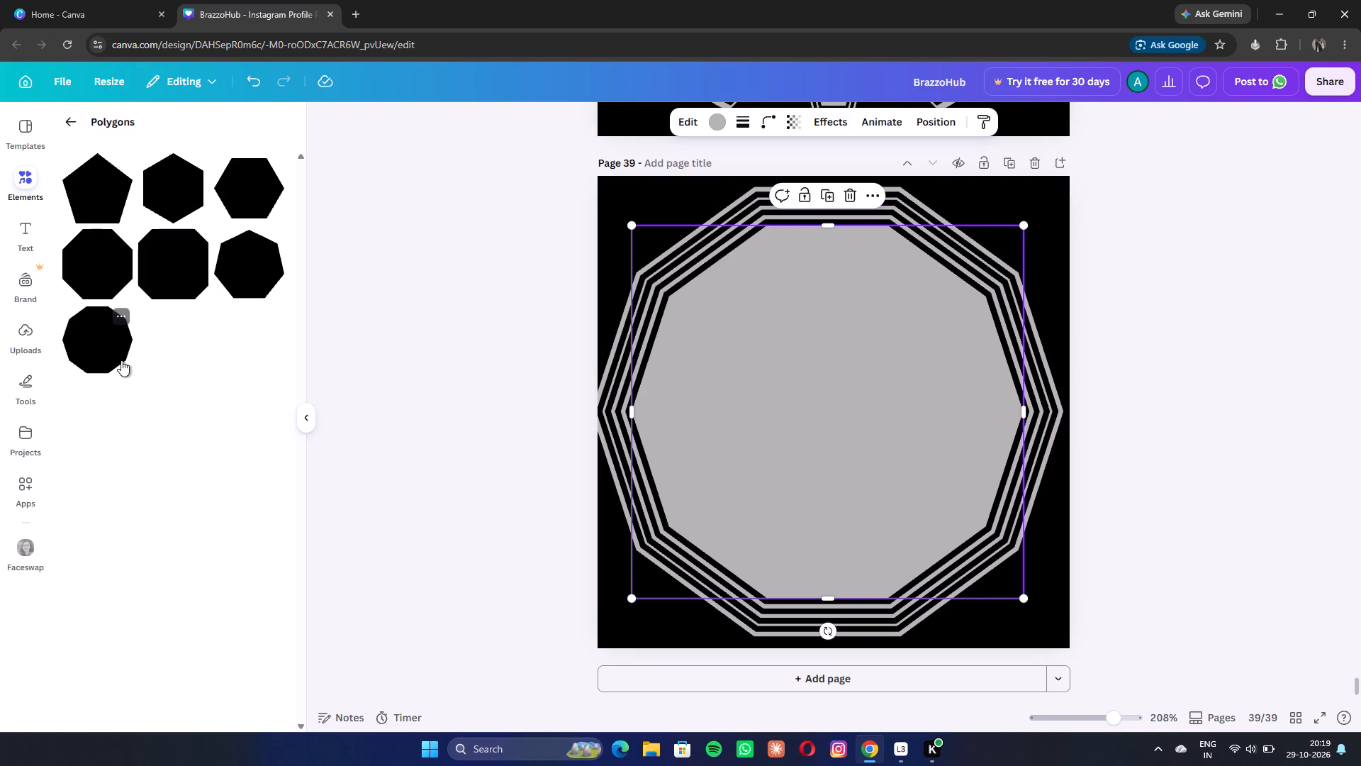
drag(926, 504, 953, 521)
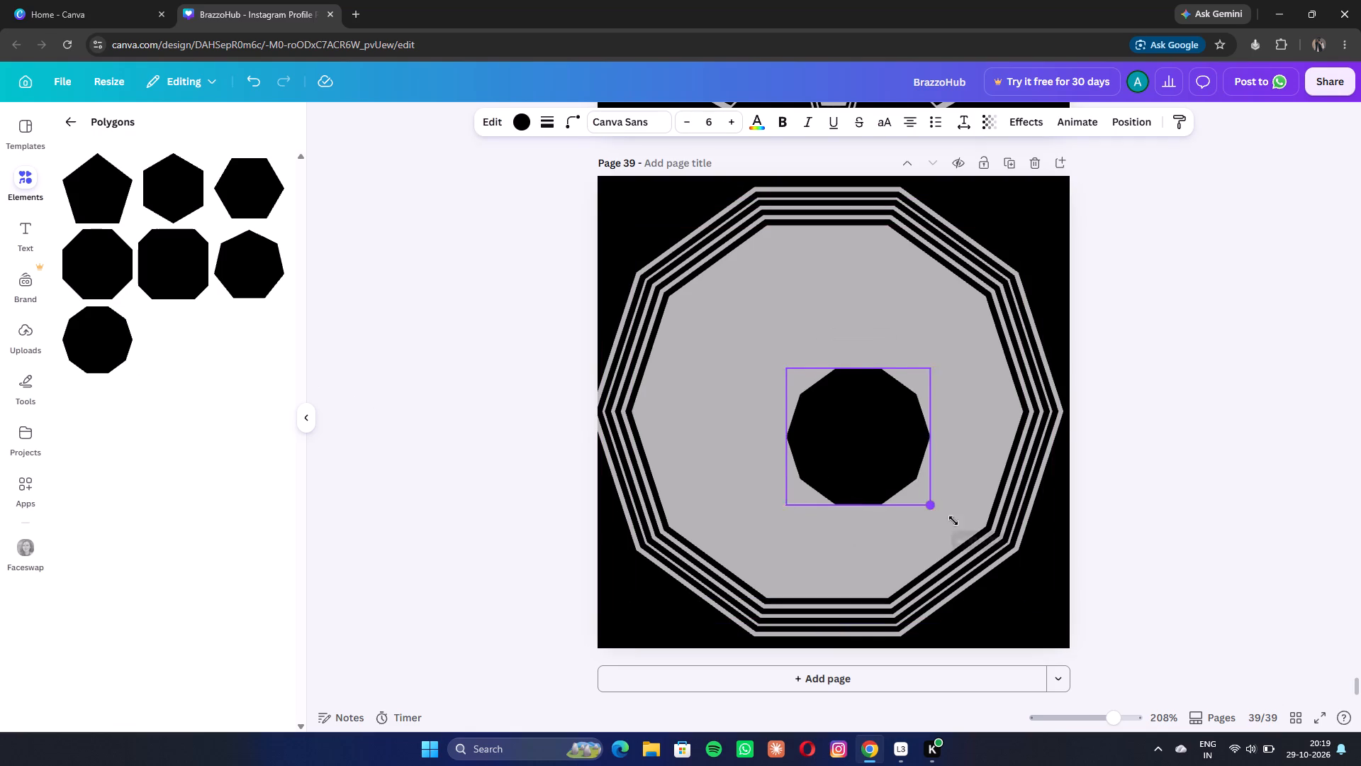
drag(953, 521, 1045, 634)
drag(976, 523, 963, 513)
drag(956, 507, 839, 406)
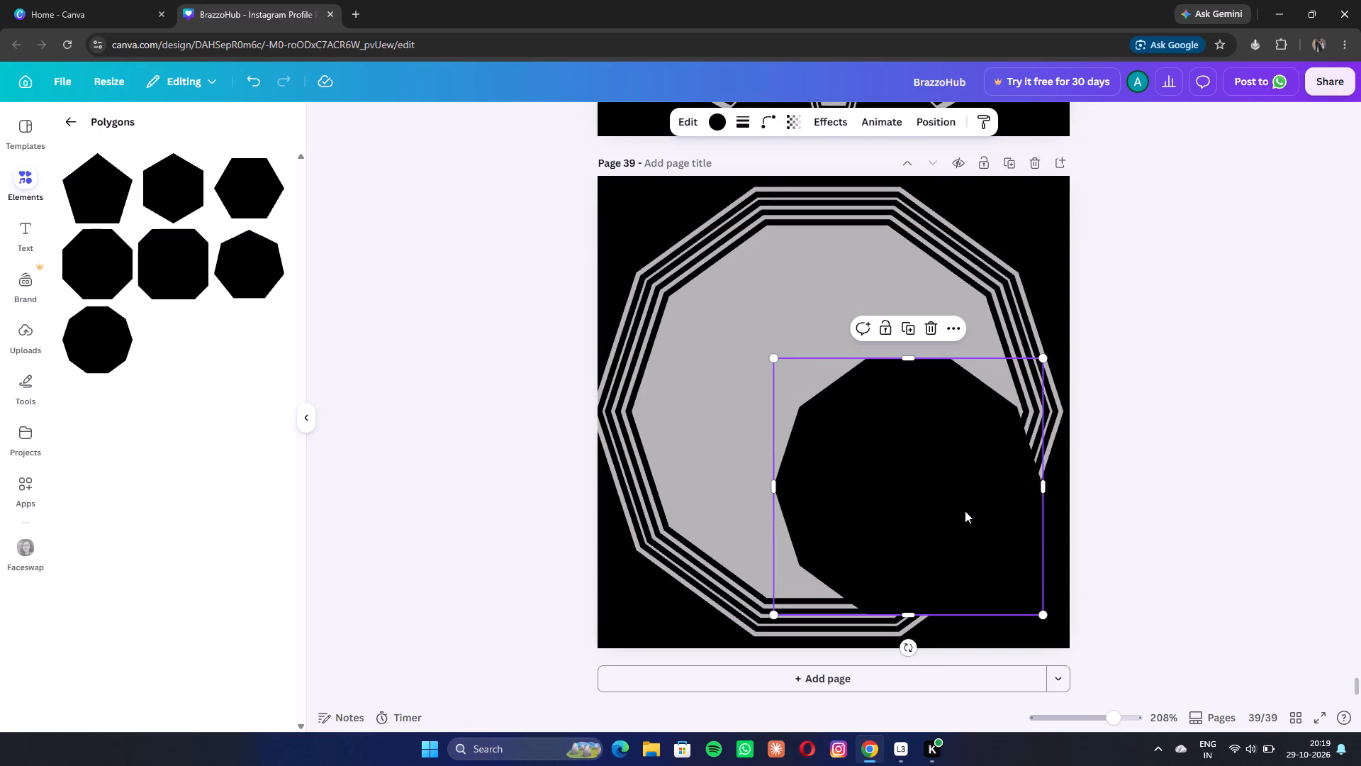
drag(963, 509, 890, 434)
Enlarge the tenth, black decagon to about three-quarters of the page's width and centre it on the grey decagon.
drag(965, 542, 985, 566)
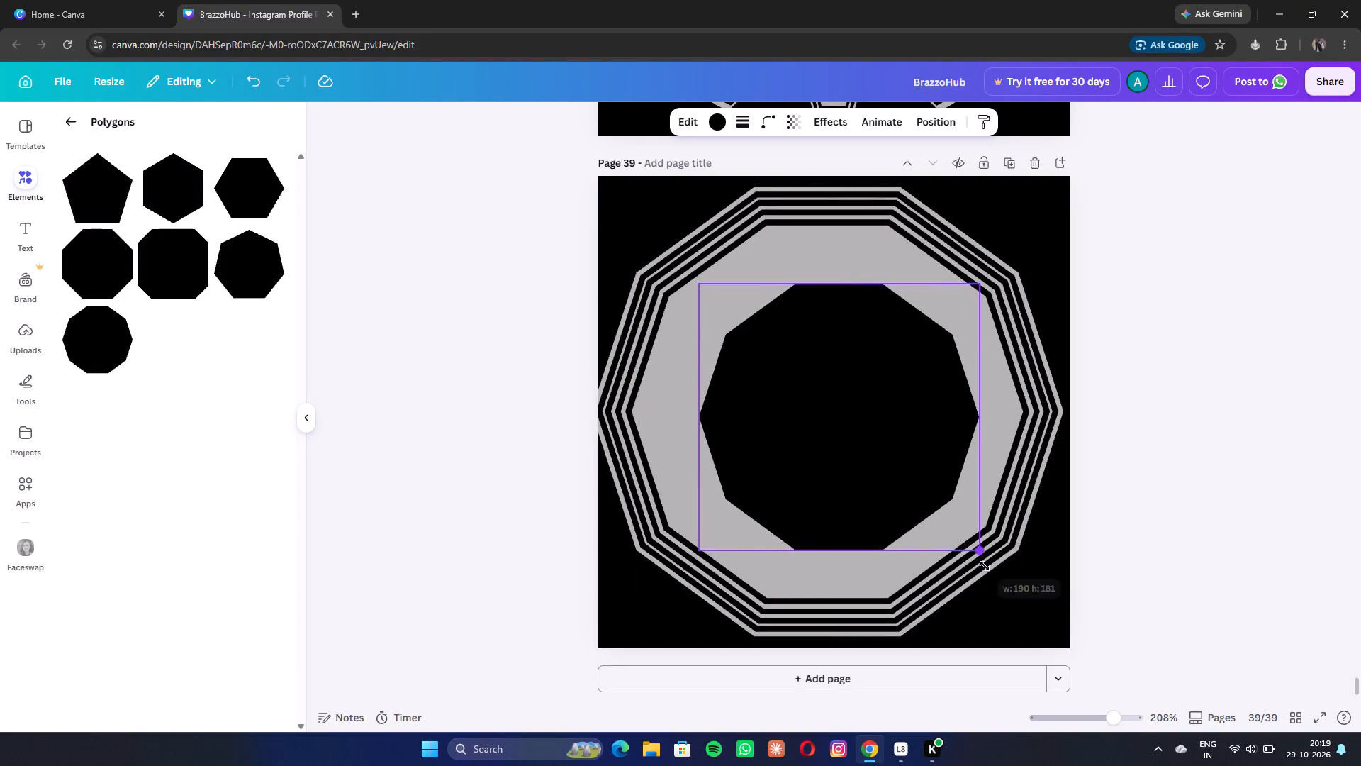
drag(985, 566, 1039, 648)
drag(935, 466, 878, 423)
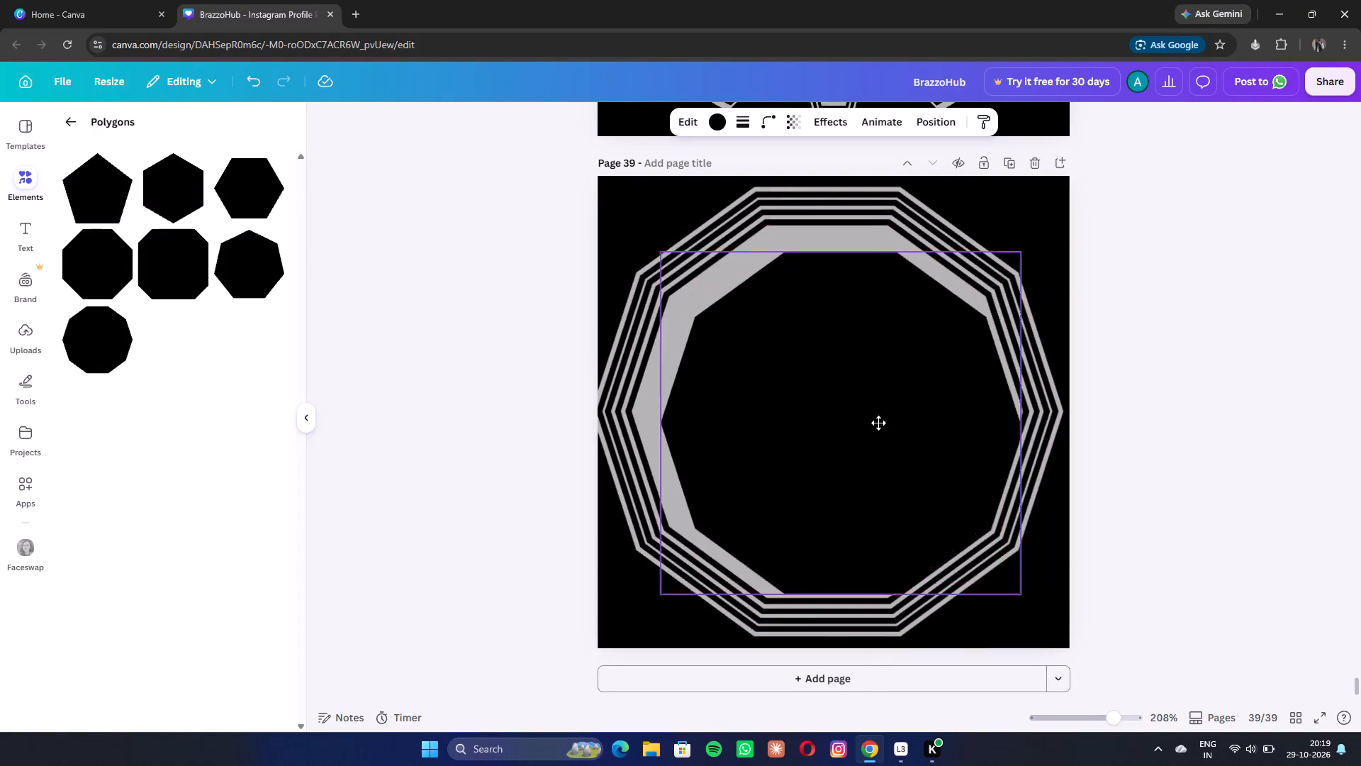
drag(878, 423, 887, 424)
drag(901, 432, 895, 428)
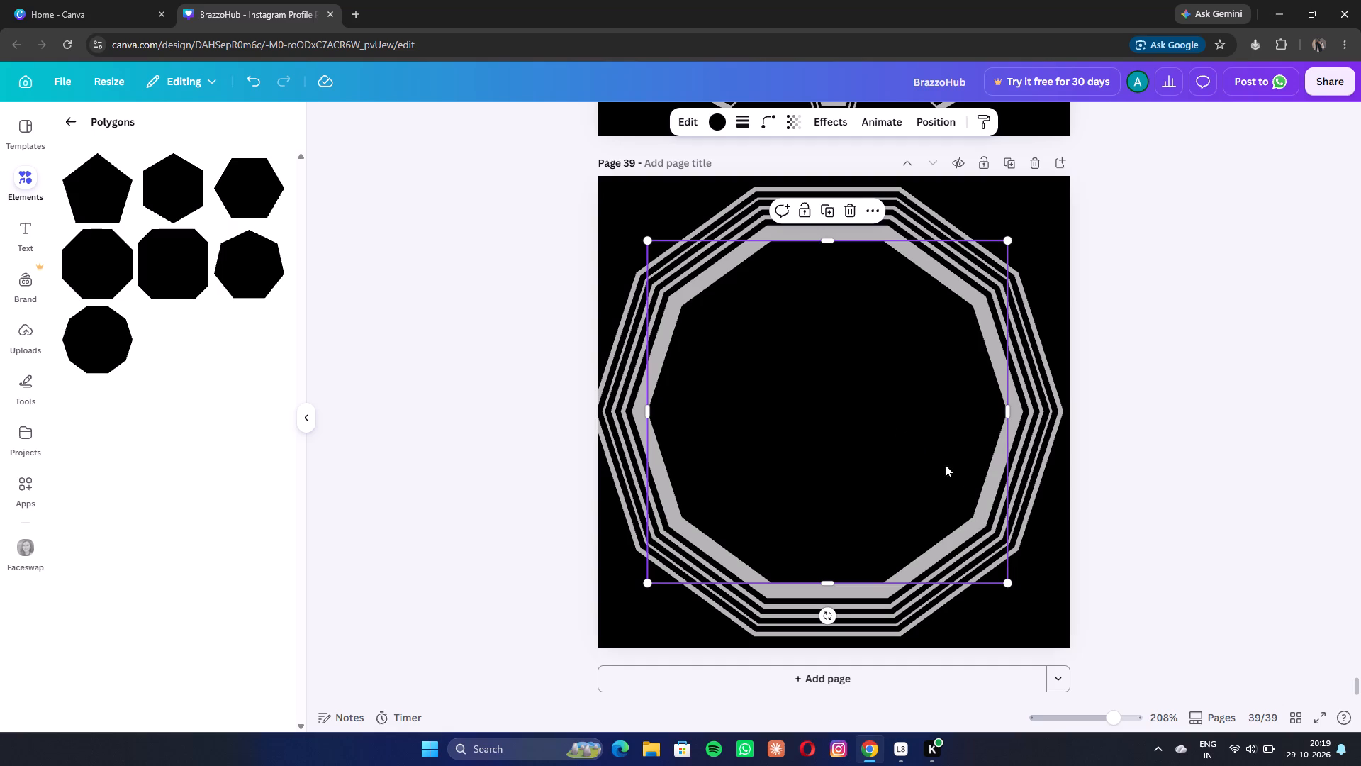
Resize the tenth, black decagon to about four-fifths of the page's width and centre it, leaving a thin fifth grey outline.
drag(1006, 584, 1019, 607)
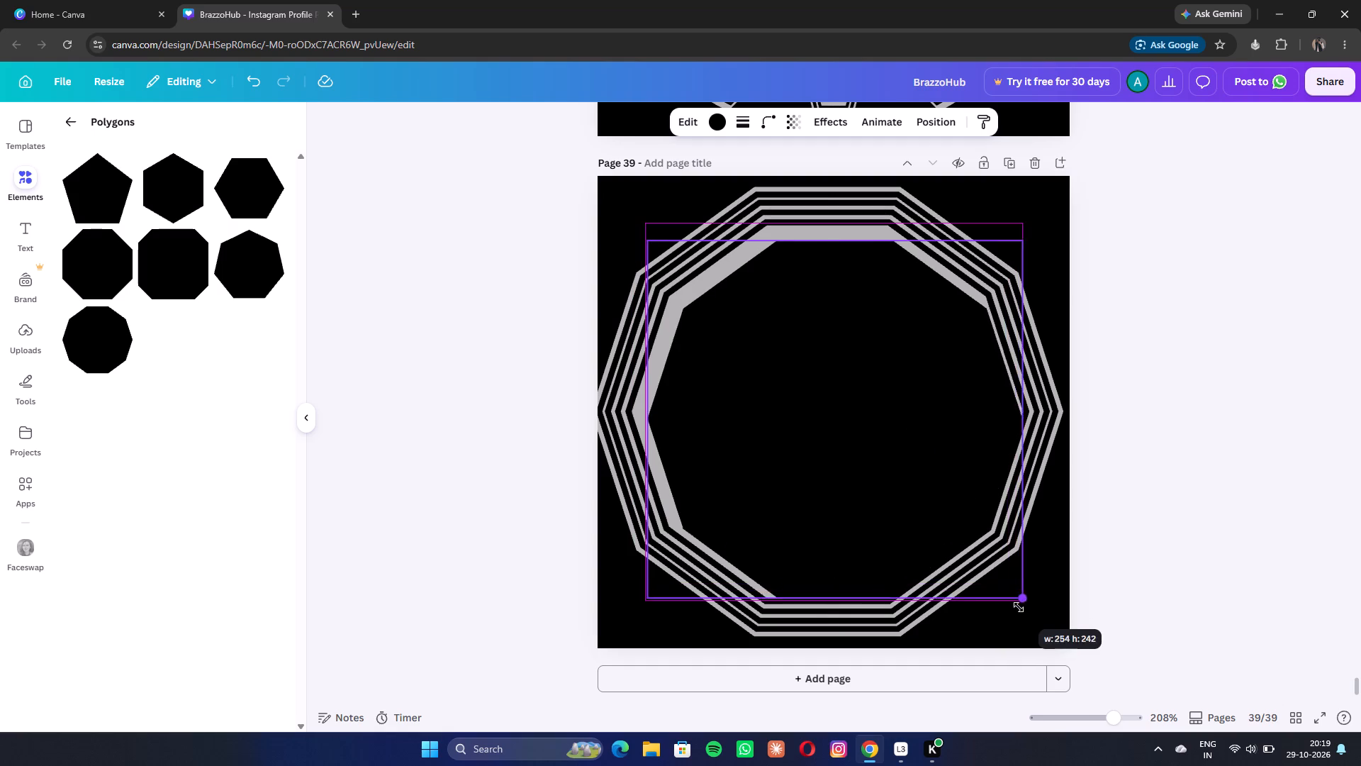
drag(1019, 607, 1036, 634)
click(1036, 634)
drag(981, 511, 964, 495)
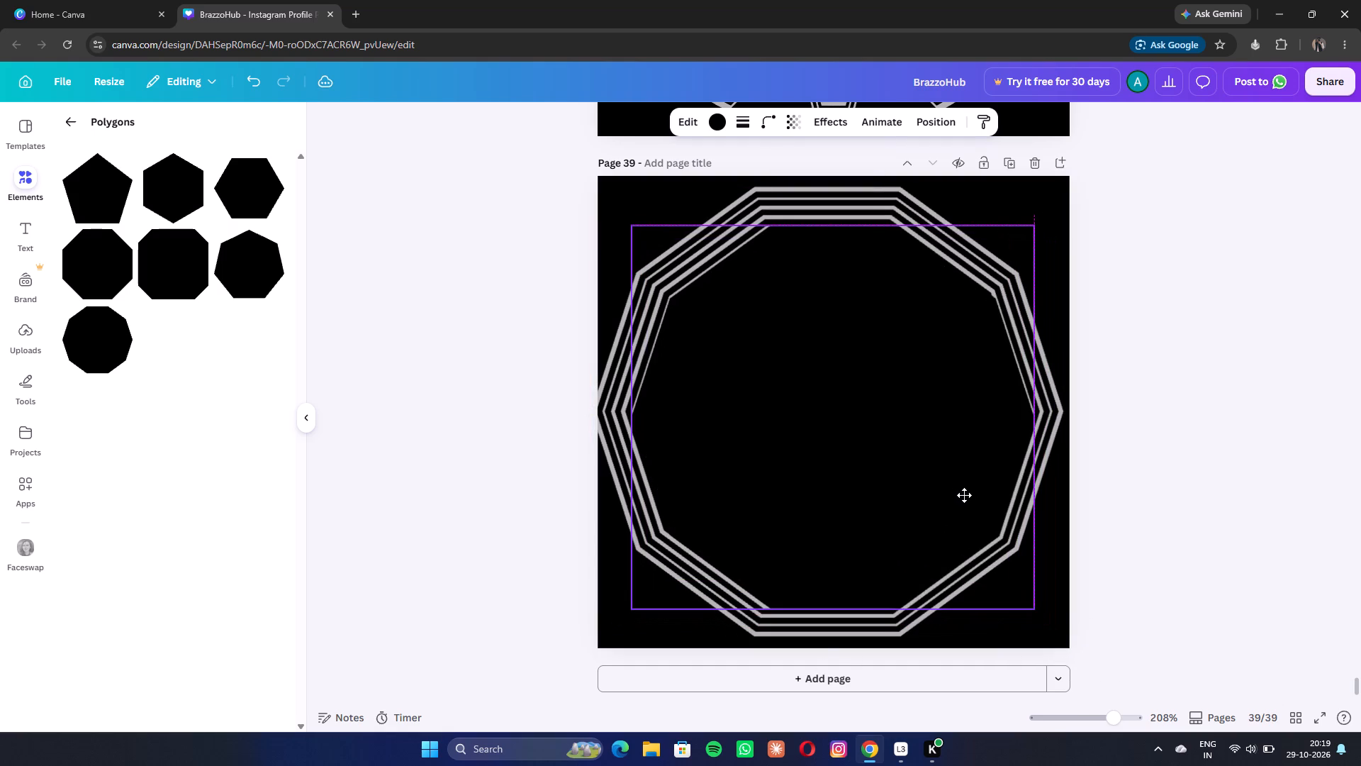
drag(964, 495, 961, 493)
drag(1029, 609, 1015, 591)
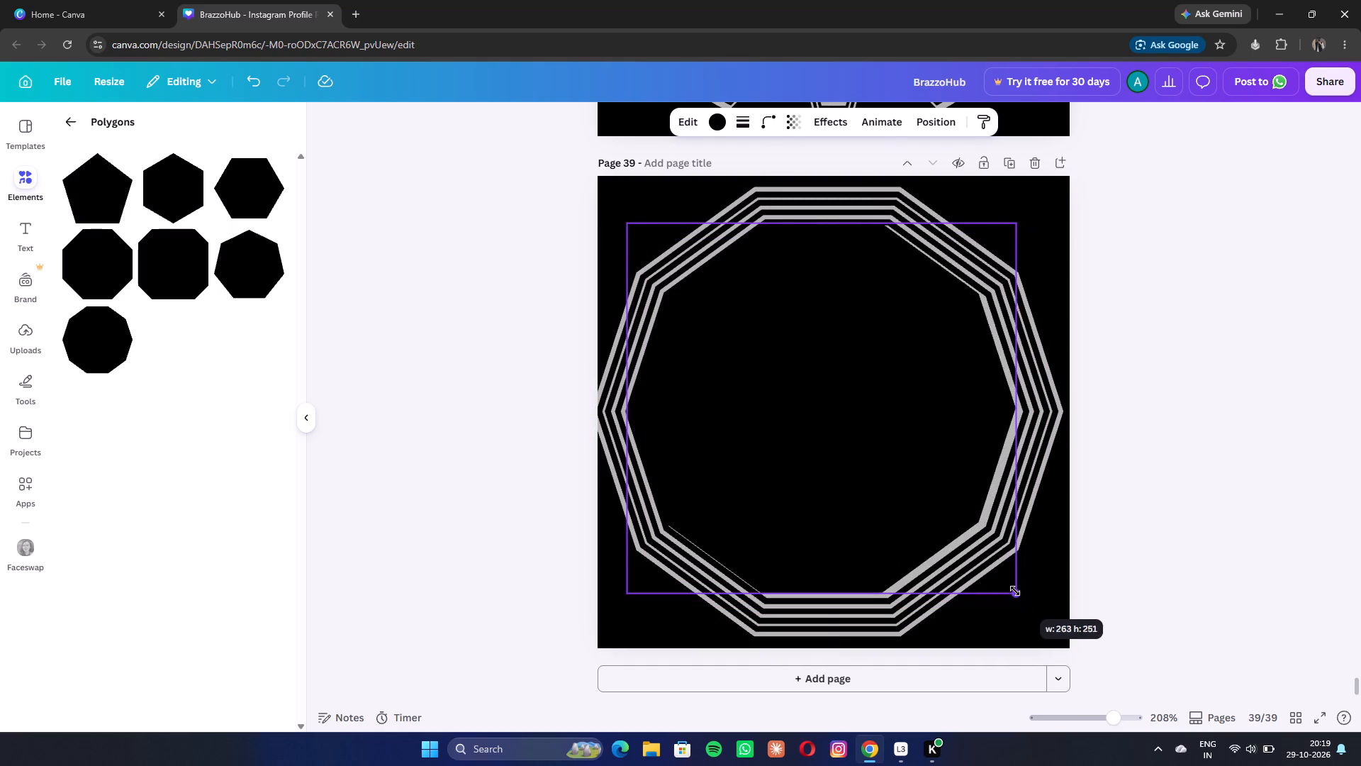
drag(1015, 591, 1015, 590)
drag(826, 416, 835, 422)
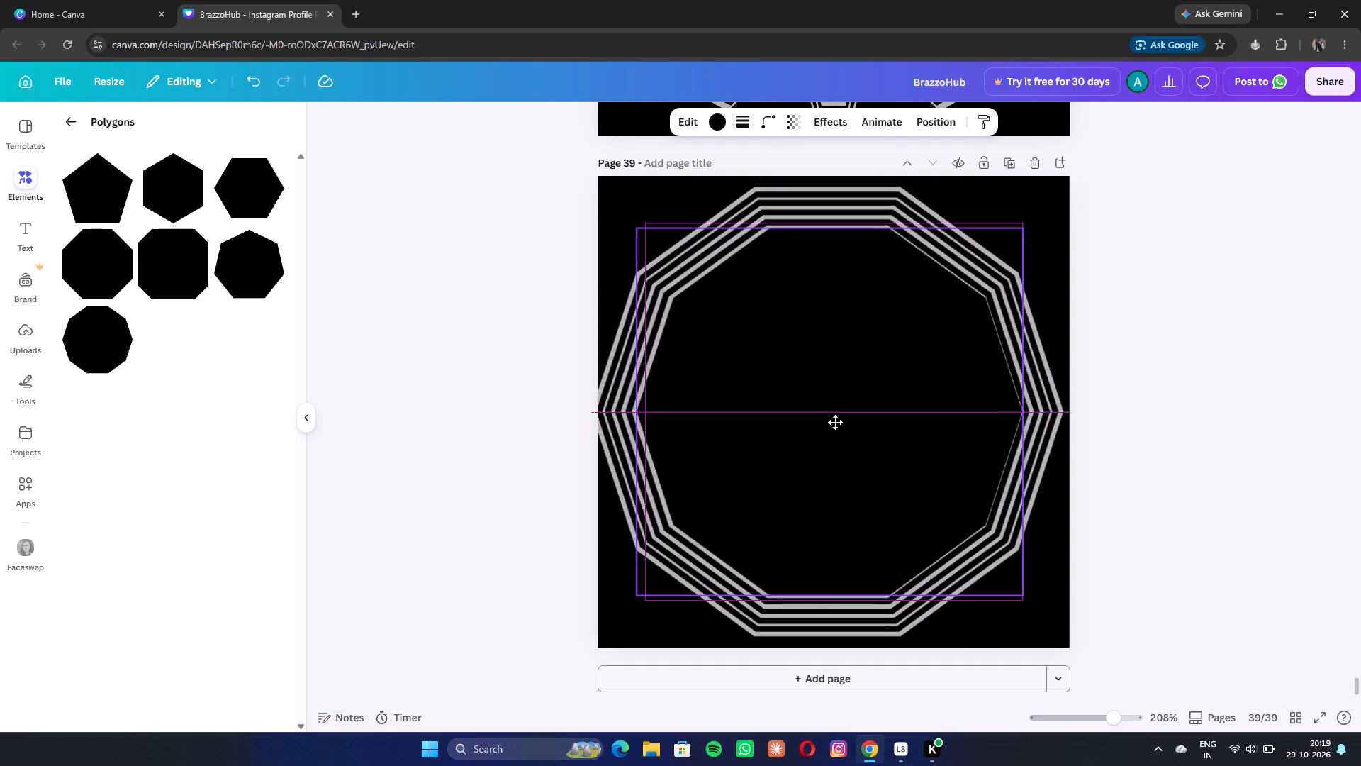
drag(835, 422, 834, 422)
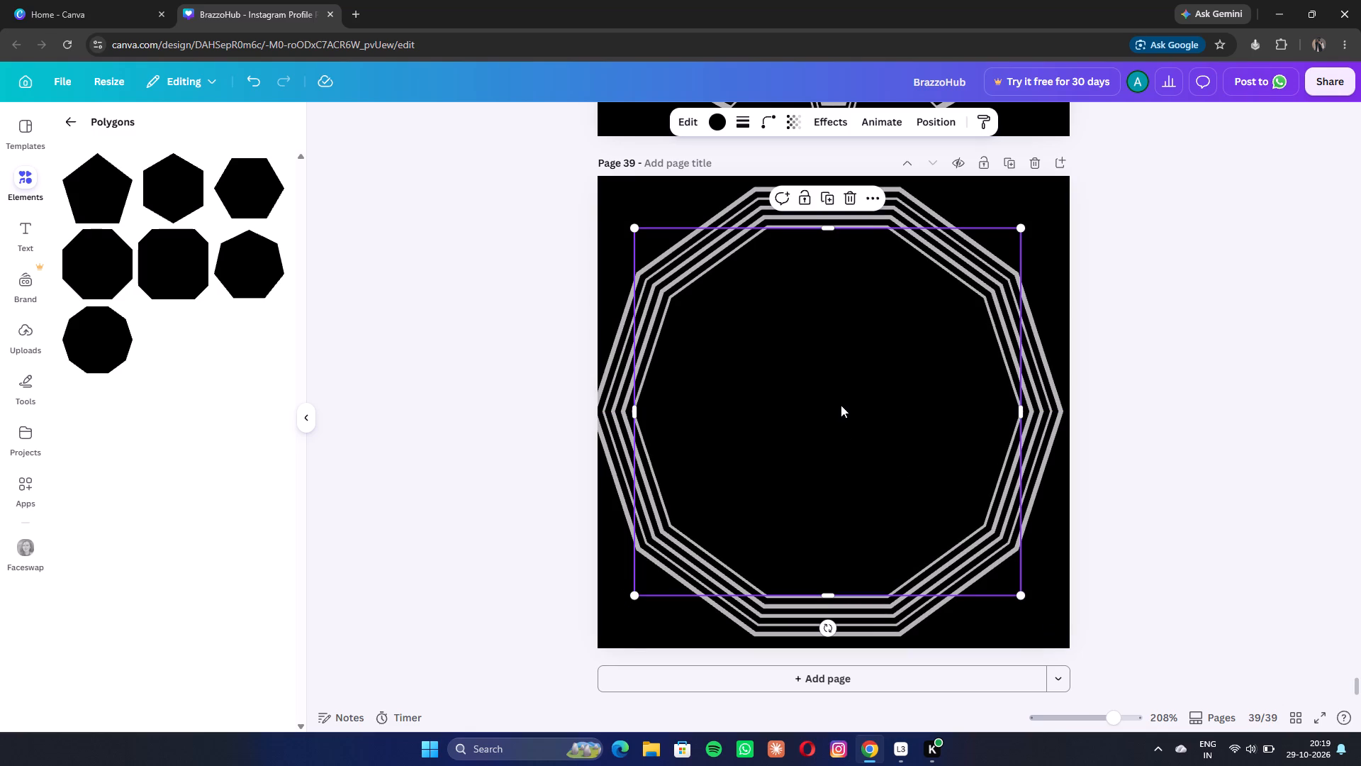
Add an eleventh decagon over the black one and fill it with the same light grey as the outlines.
click(91, 365)
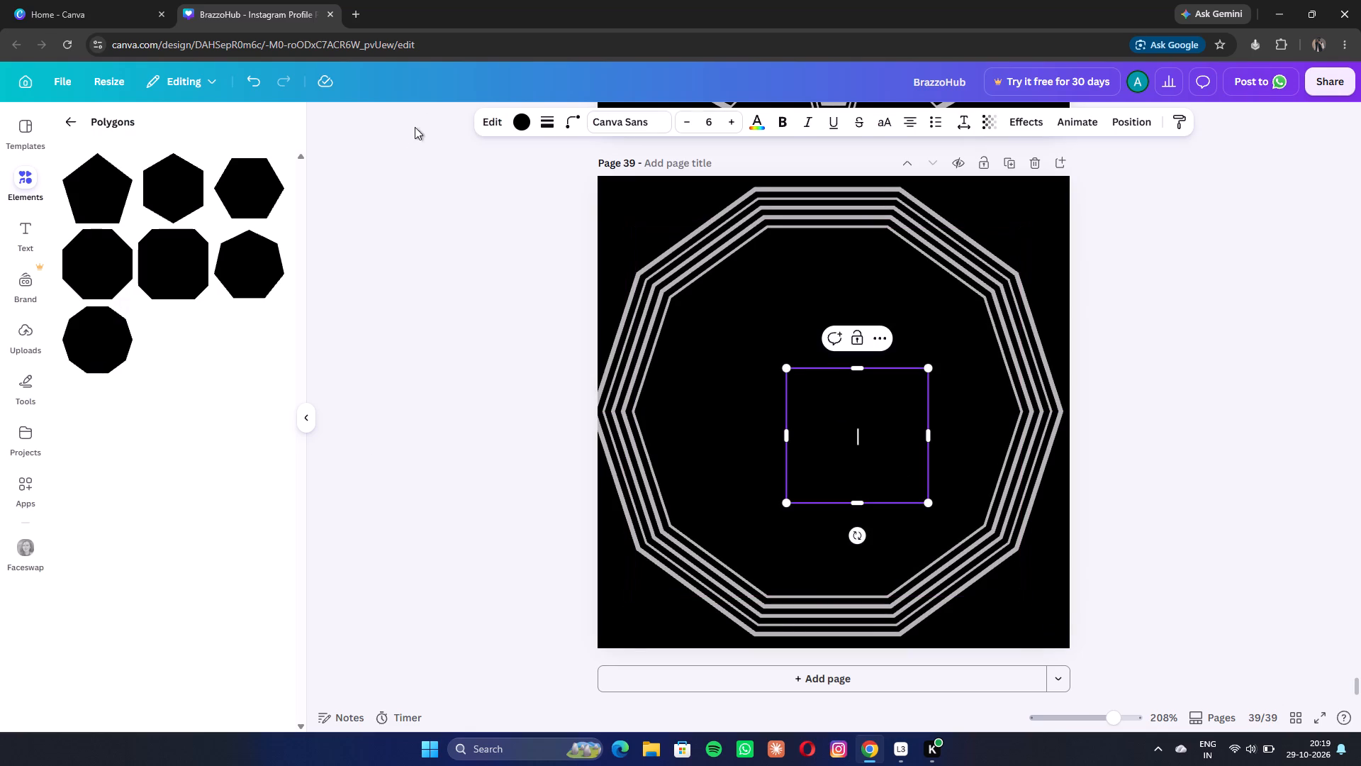
click(525, 121)
click(214, 230)
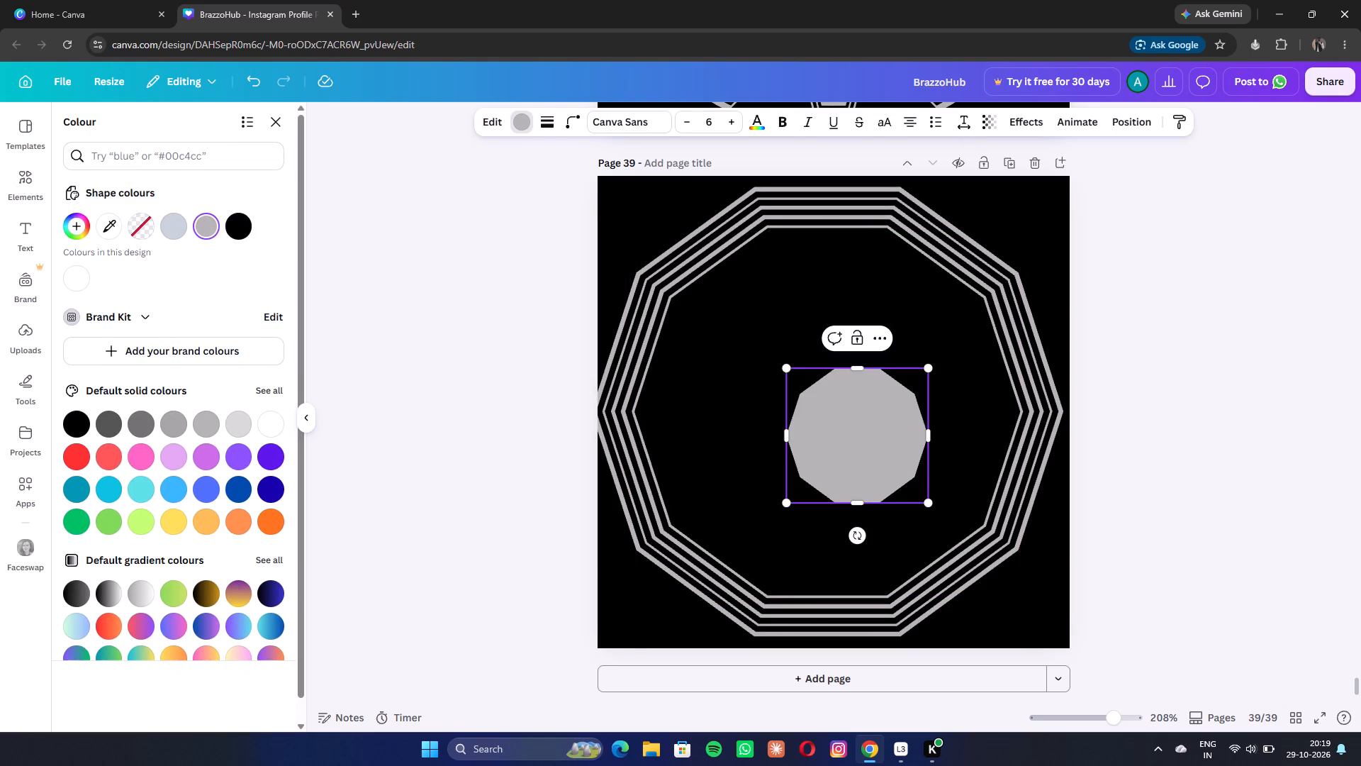
Enlarge the eleventh, grey decagon to about three-quarters of the page's width and move it to the centre of the nested outlines.
click(271, 119)
drag(927, 504, 928, 504)
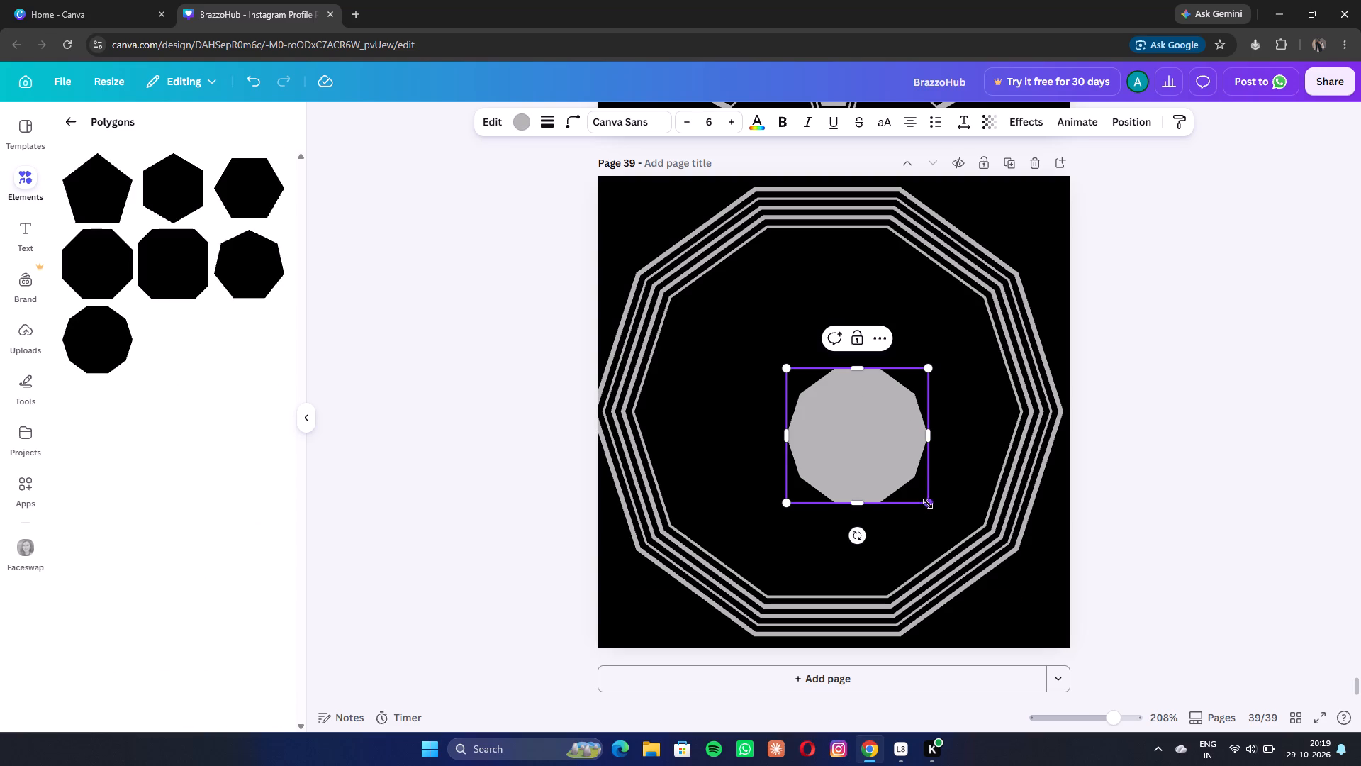
drag(928, 504, 1051, 661)
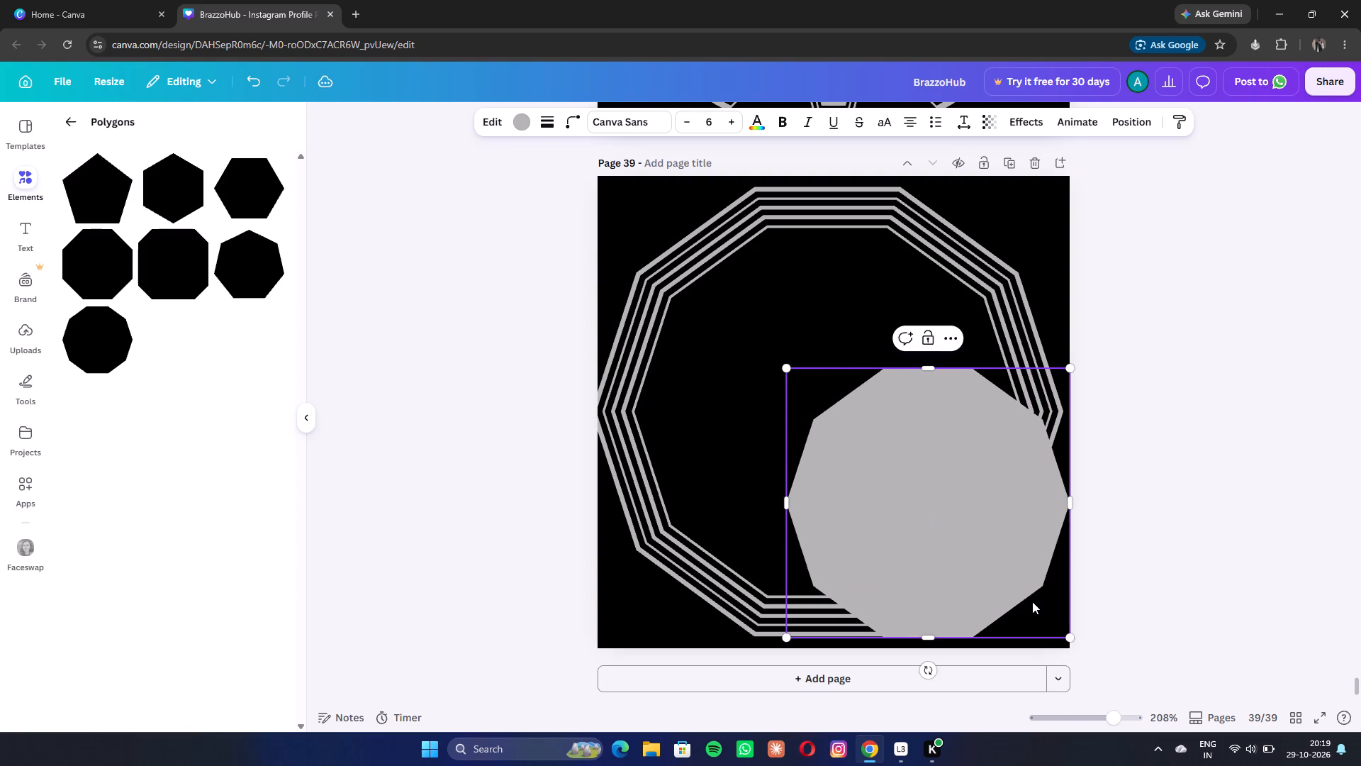
drag(1031, 600, 935, 498)
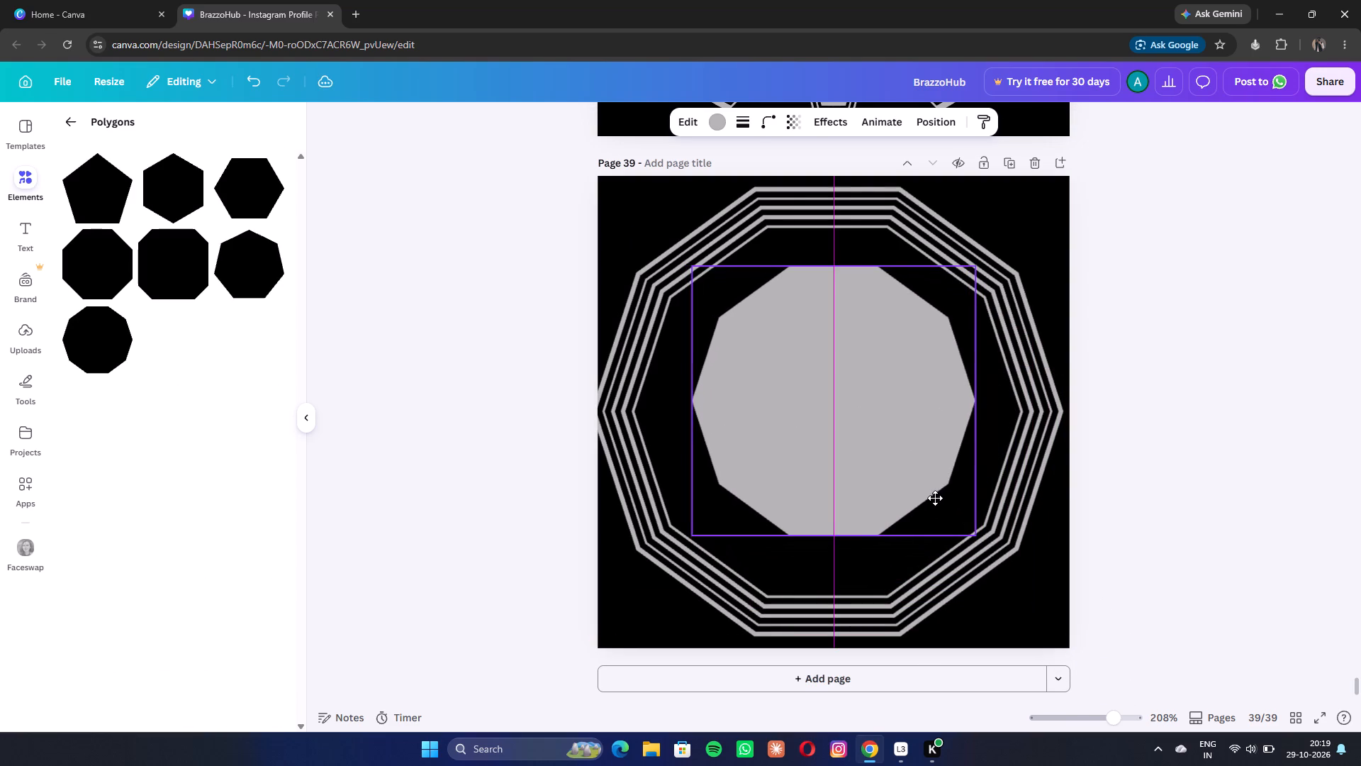
drag(935, 498, 929, 499)
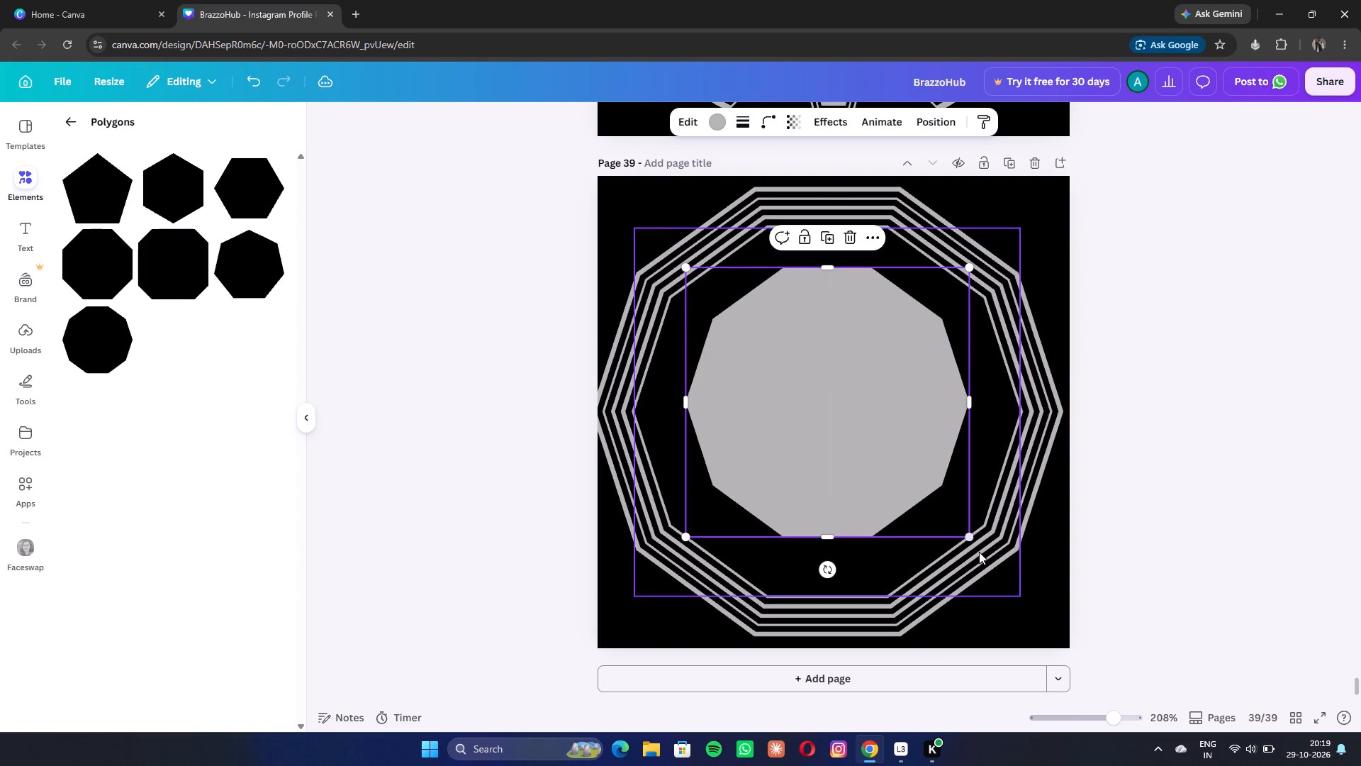
drag(968, 536, 1027, 604)
drag(957, 501, 927, 480)
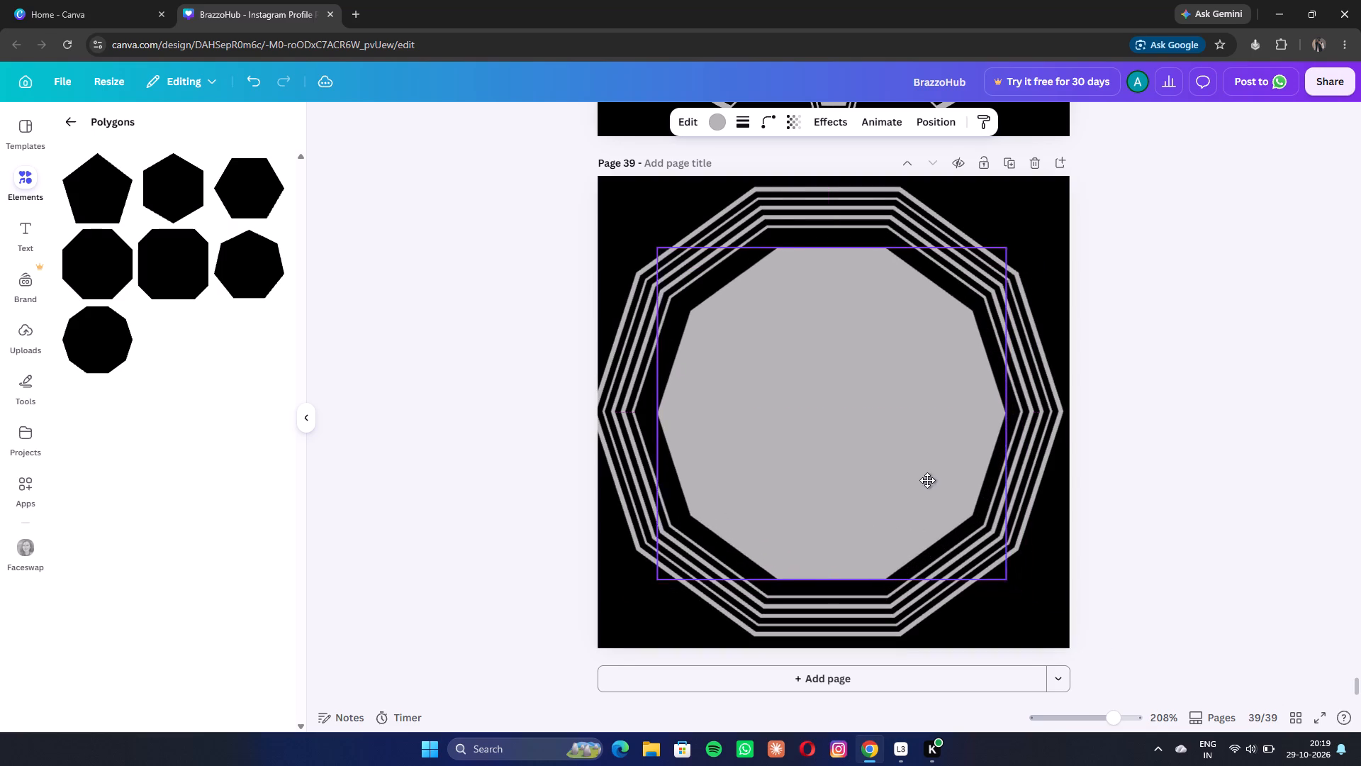
drag(927, 480, 924, 476)
Resize the eleventh, grey decagon to about four-fifths of the page's width and centre it, leaving a thin black ring around it.
drag(1002, 578, 1006, 582)
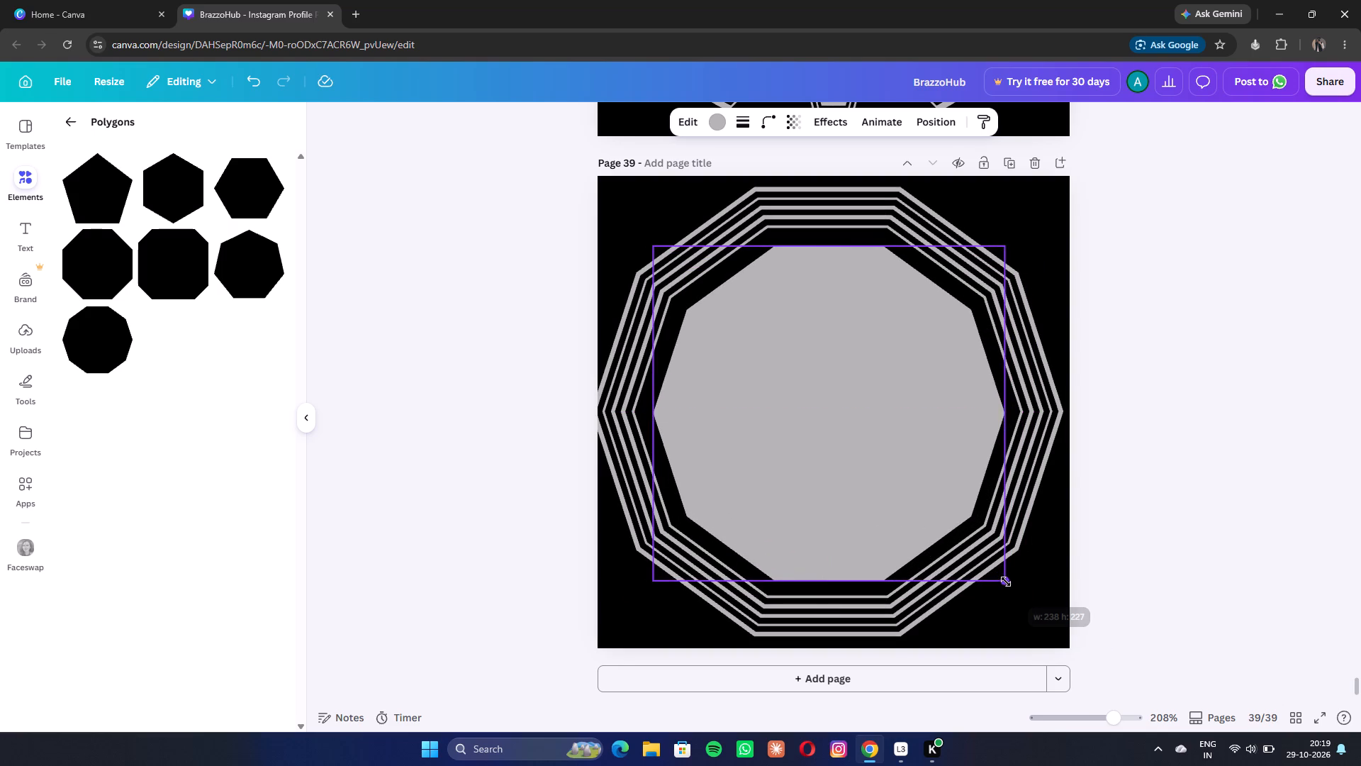
drag(1006, 582, 1011, 589)
click(907, 483)
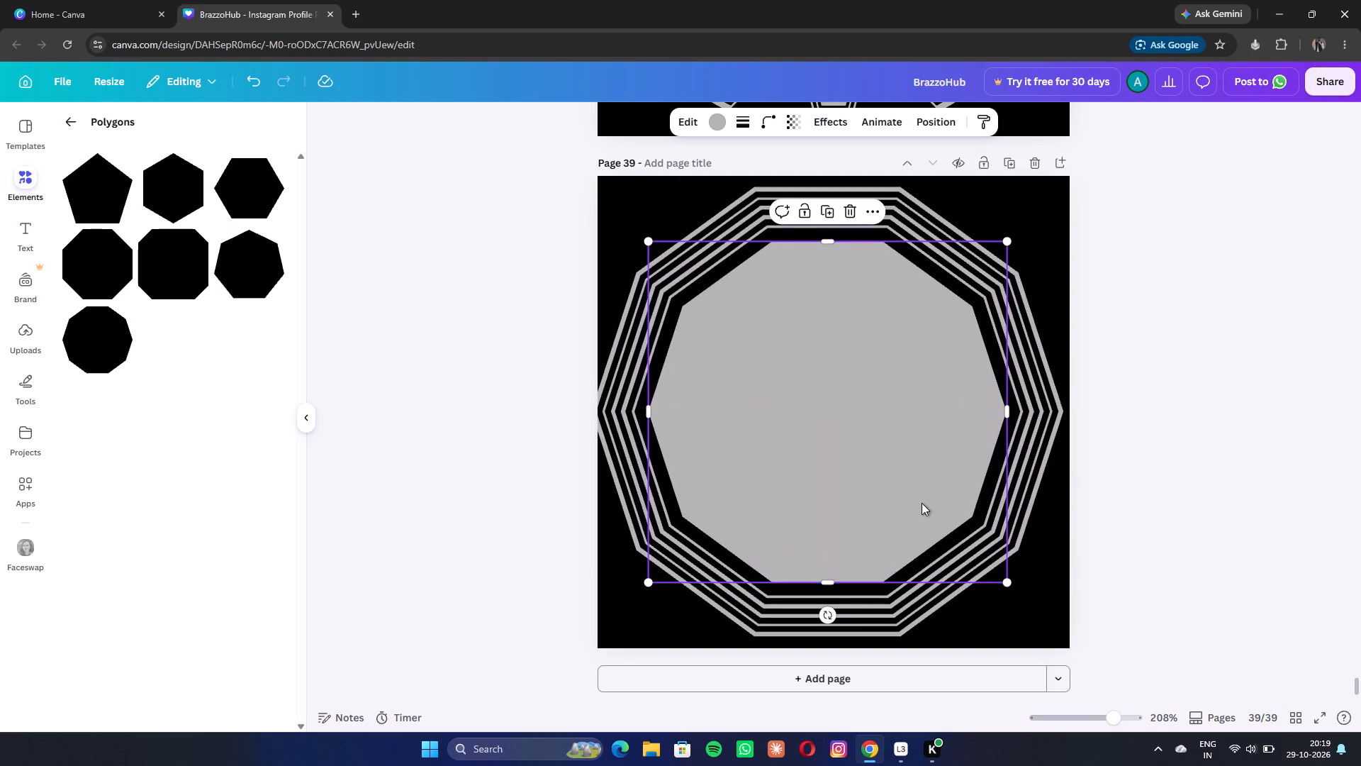
drag(1007, 584, 1018, 596)
drag(929, 511, 925, 509)
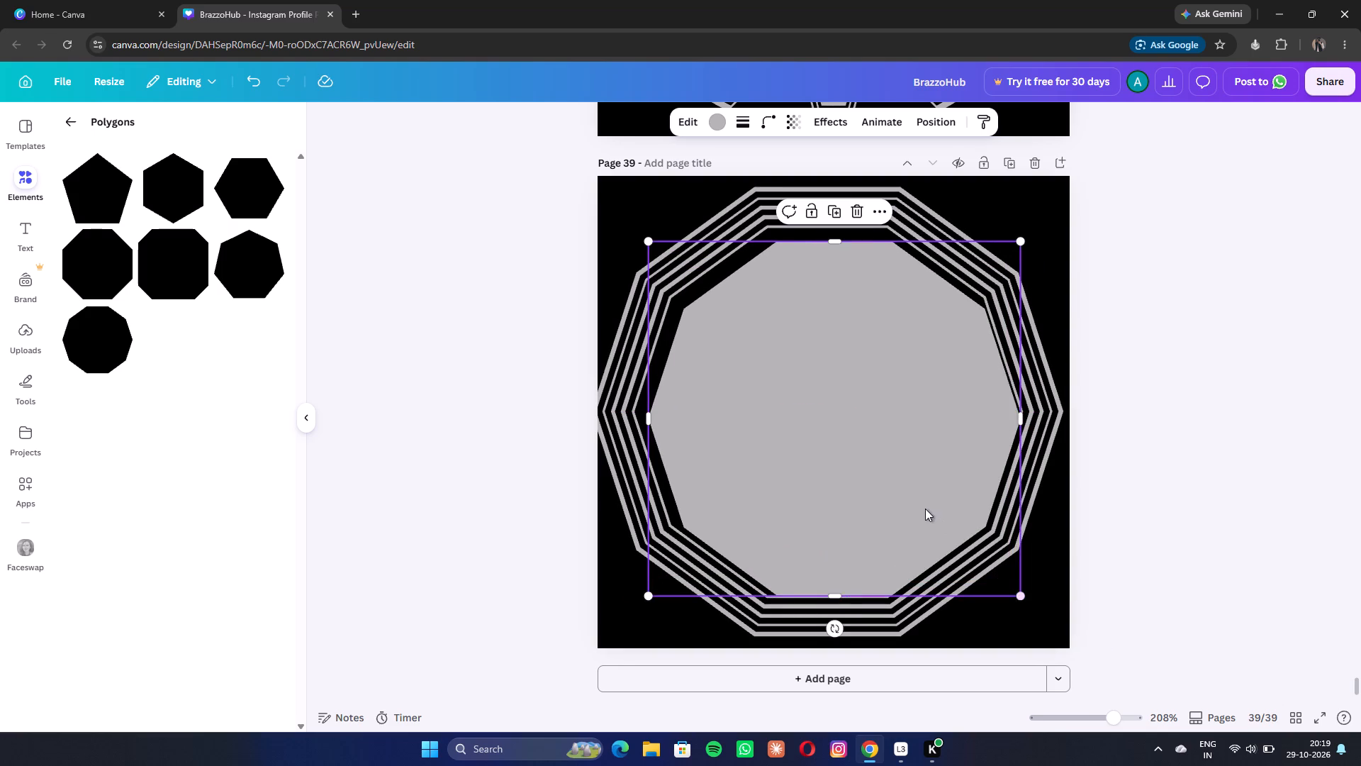
drag(925, 509, 922, 506)
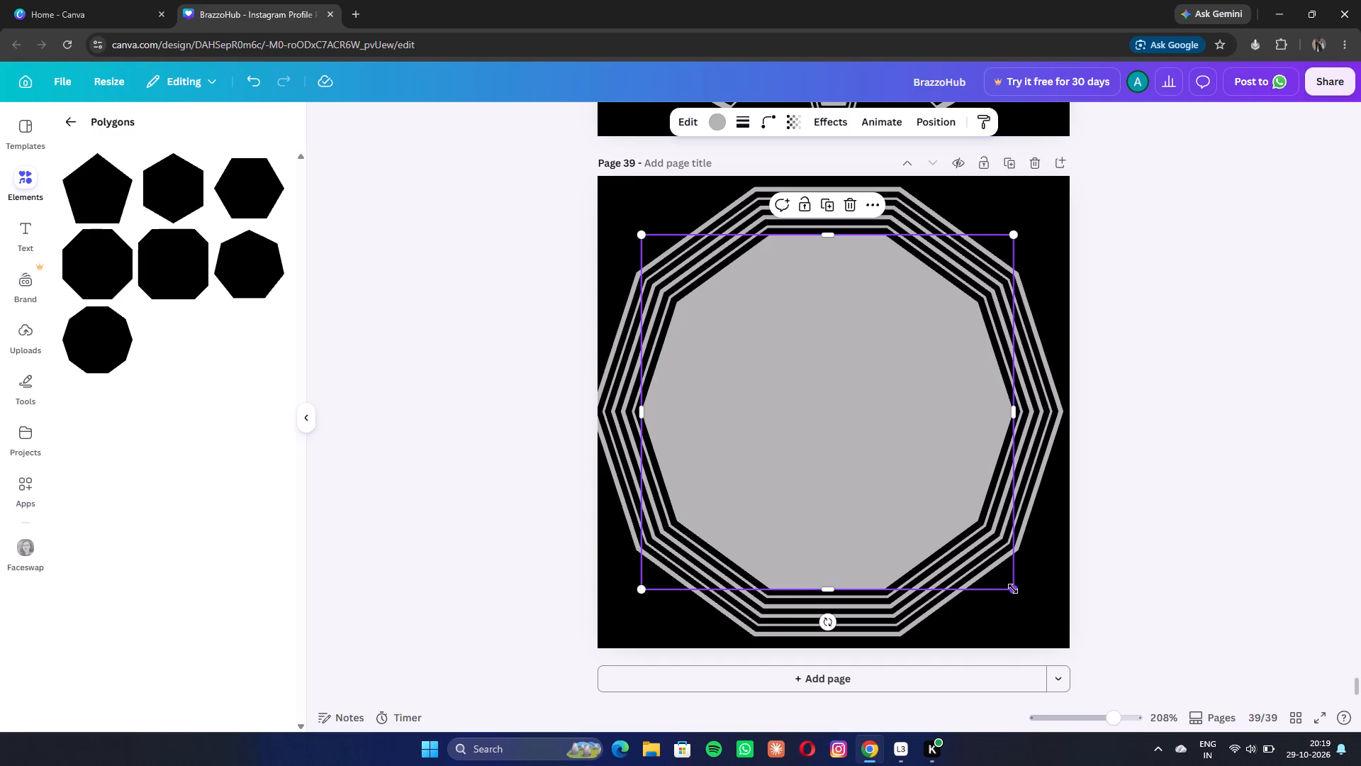
click(1013, 589)
click(902, 506)
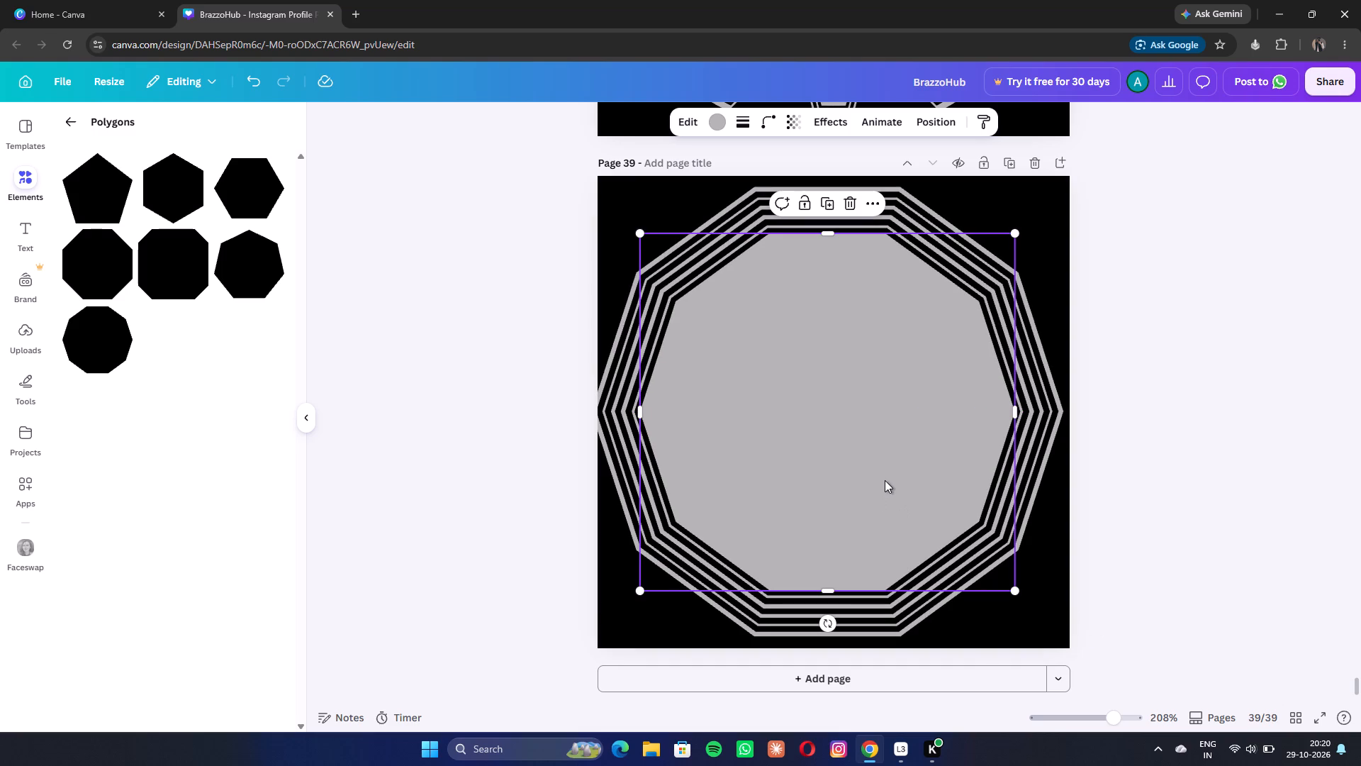
click(1107, 653)
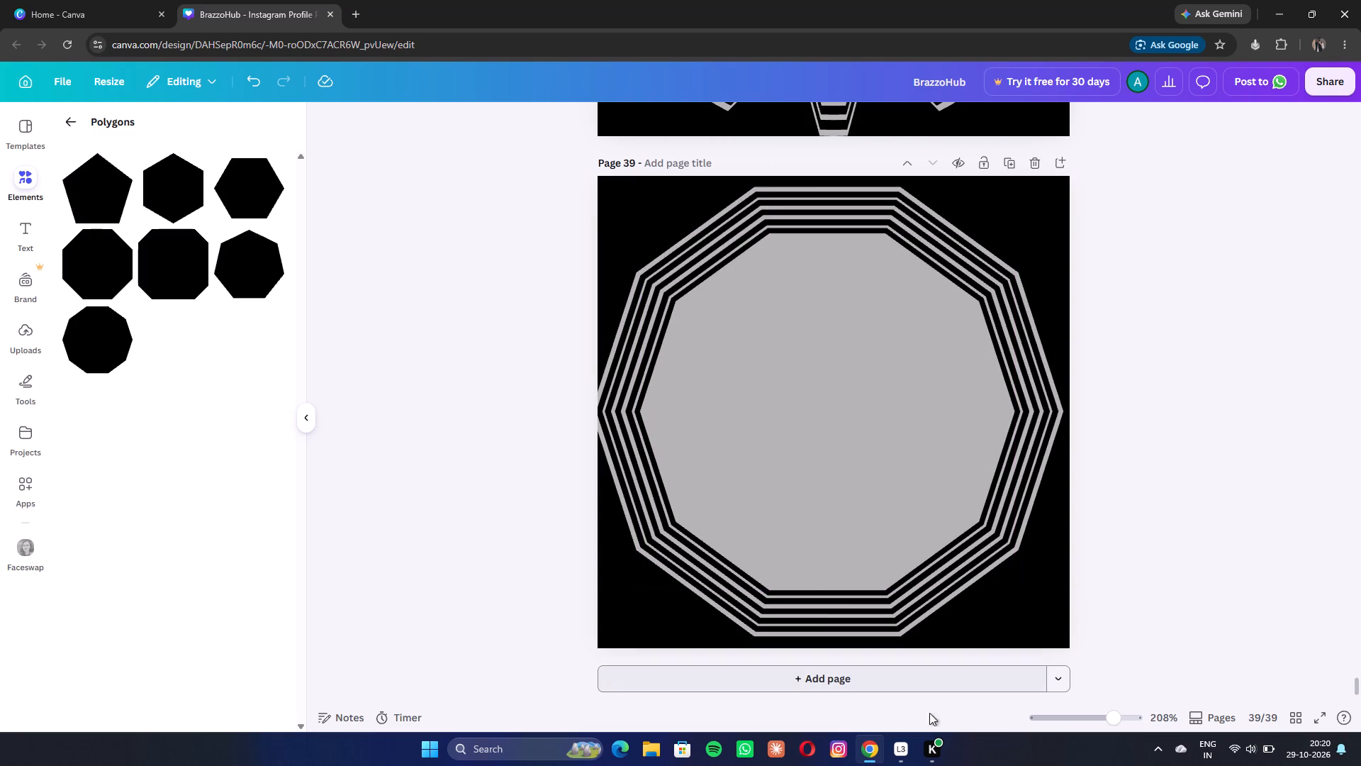